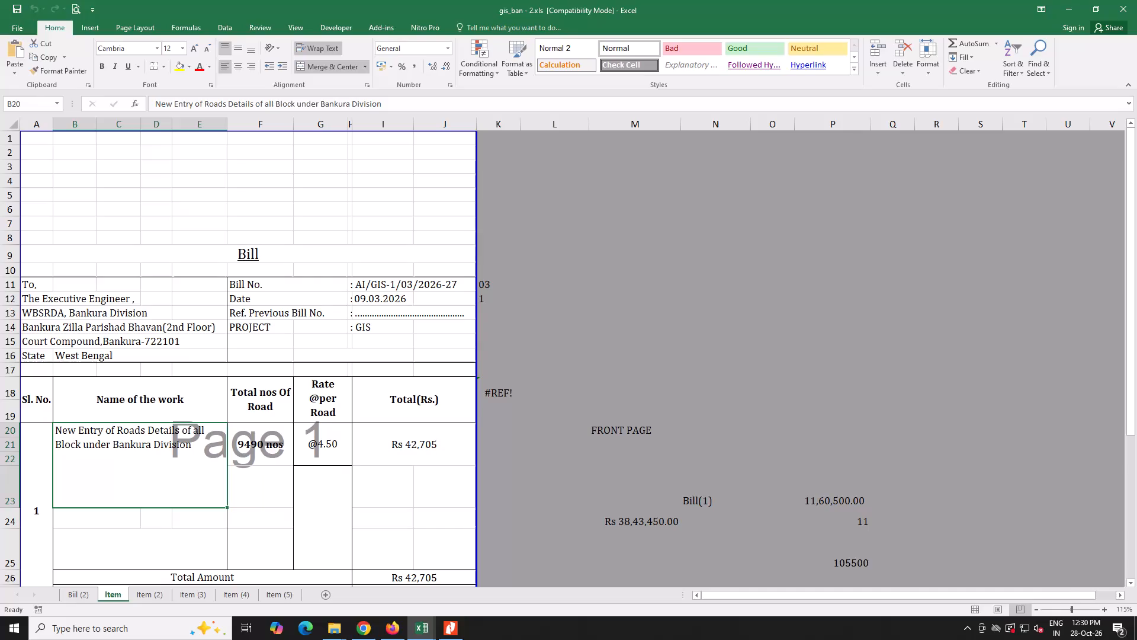
# Move Report .pdf and Strip Plan Gourangadihi More.pdf into the DWG PDF folder inside 10.Keshra to Gourangadihi.
pyautogui.click(1071, 5)
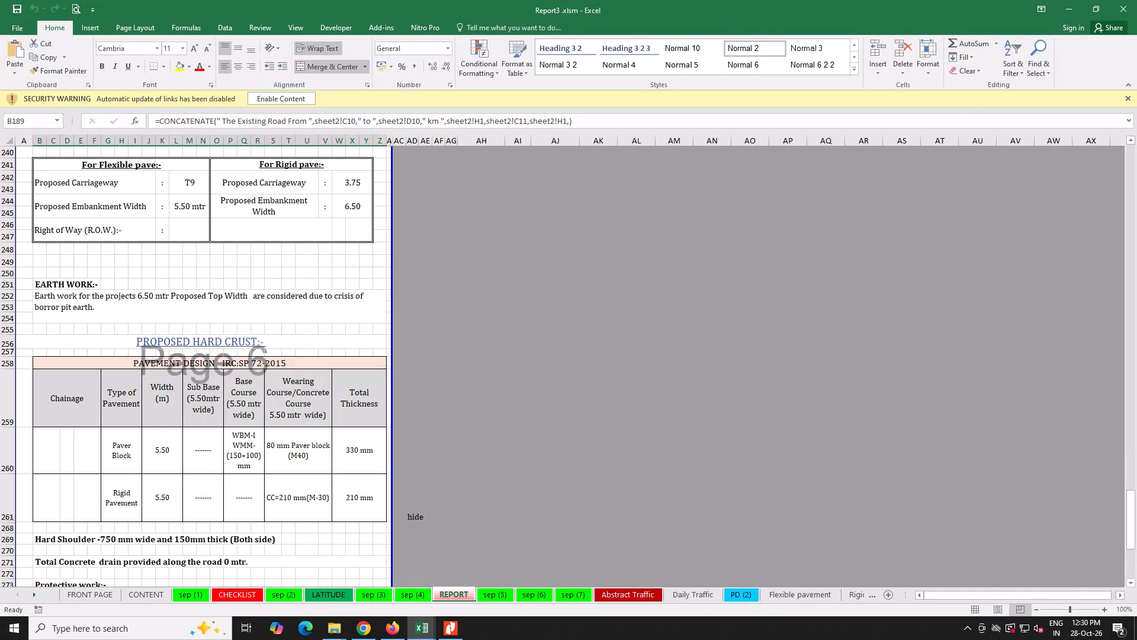
pyautogui.click(688, 363)
pyautogui.scroll(-5, 433, 481)
pyautogui.click(332, 625)
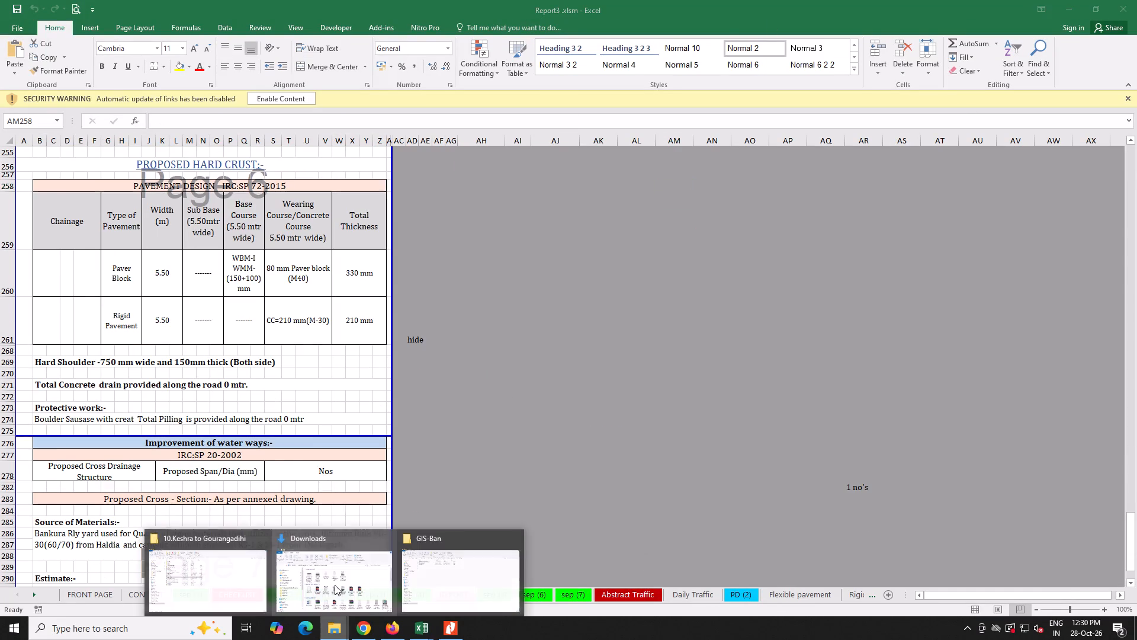
pyautogui.click(214, 575)
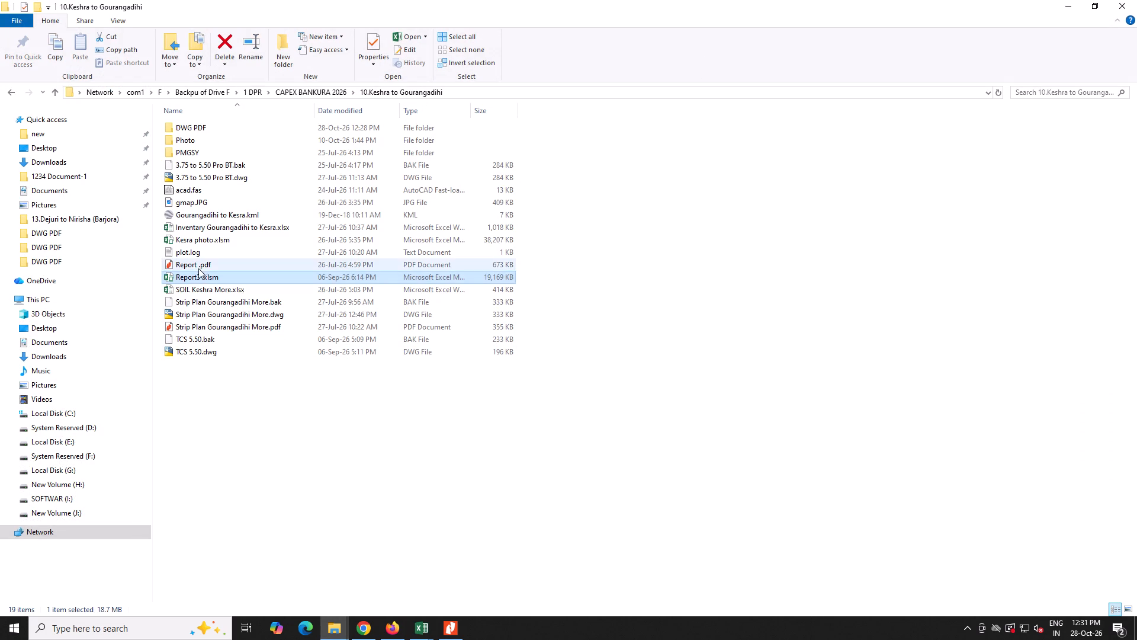
pyautogui.click(198, 266)
pyautogui.moveTo(224, 264); pyautogui.dragTo(290, 129)
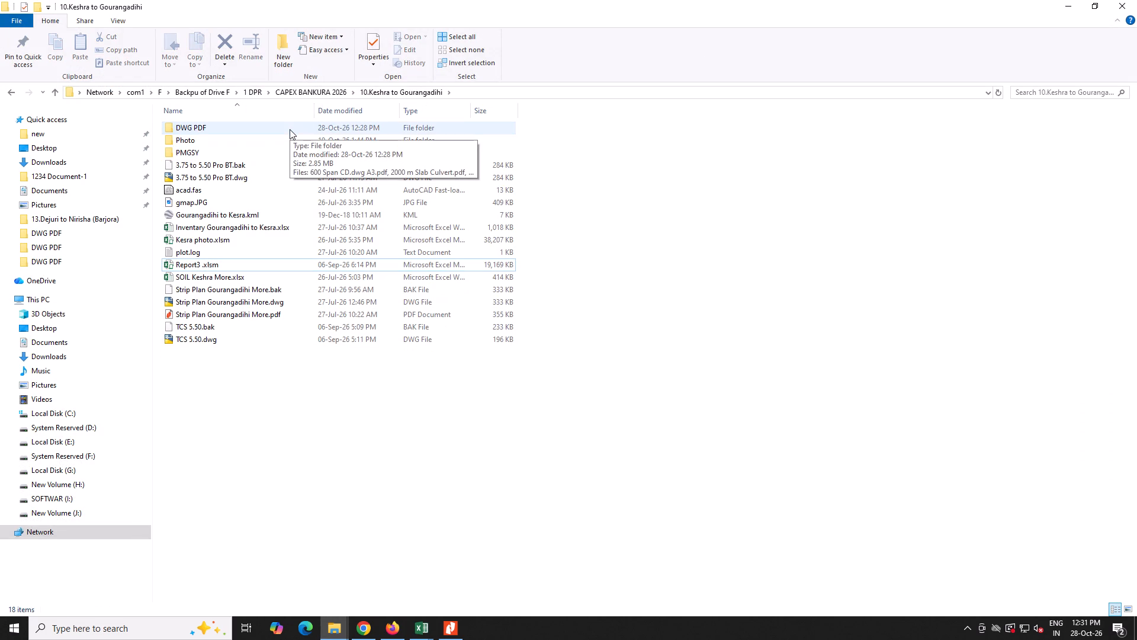
pyautogui.click(250, 311)
pyautogui.moveTo(254, 316); pyautogui.dragTo(294, 129)
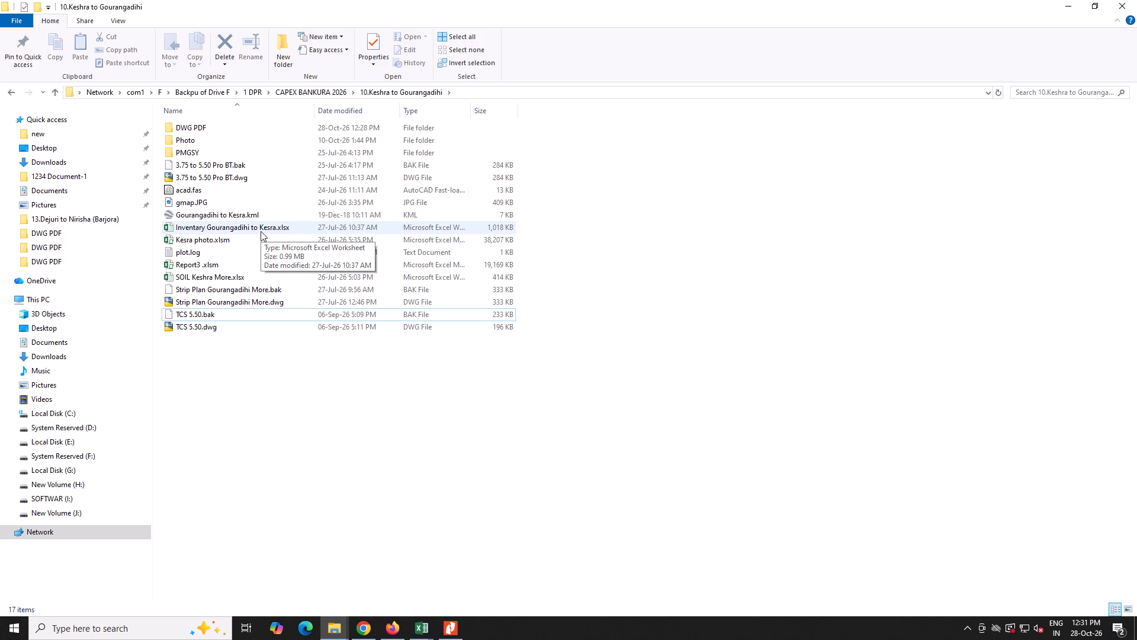
# Open Inventary Gourangadihi to Kesra.xlsx and group the sheets 2.1, 10.1, 11.1 and 11.2.
pyautogui.doubleClick(261, 231)
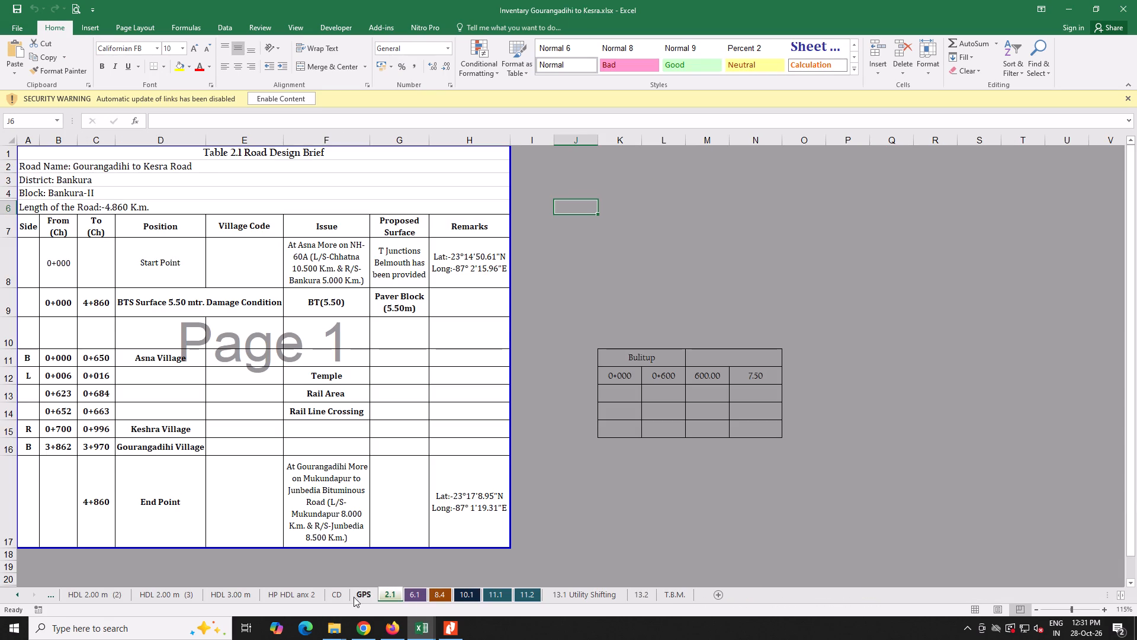
pyautogui.click(392, 597)
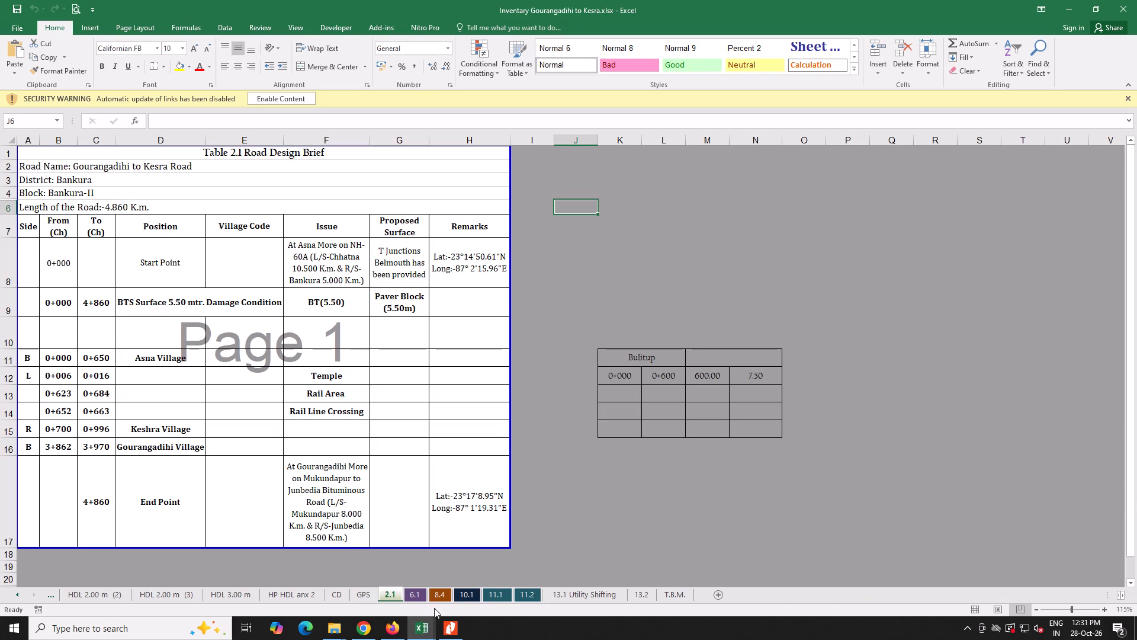
pyautogui.keyDown('ctrl'); pyautogui.click(442, 599); pyautogui.keyUp('ctrl')
pyautogui.keyDown('ctrl'); pyautogui.click(466, 596); pyautogui.keyUp('ctrl')
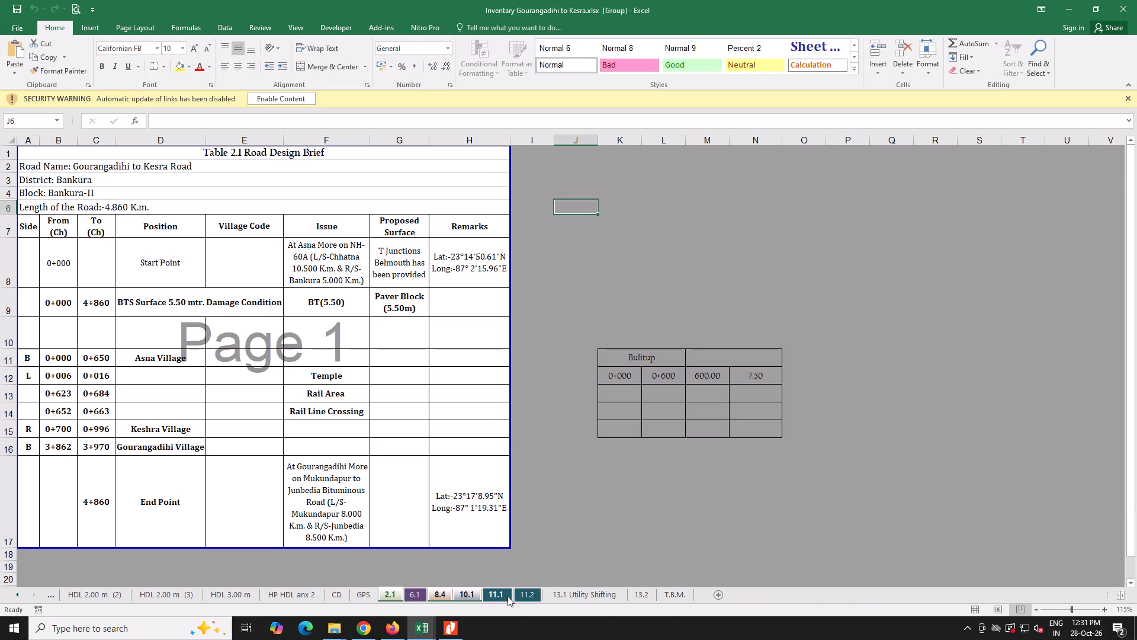
pyautogui.keyDown('ctrl'); pyautogui.click(492, 597); pyautogui.keyUp('ctrl')
pyautogui.keyDown('ctrl'); pyautogui.click(542, 597); pyautogui.keyUp('ctrl')
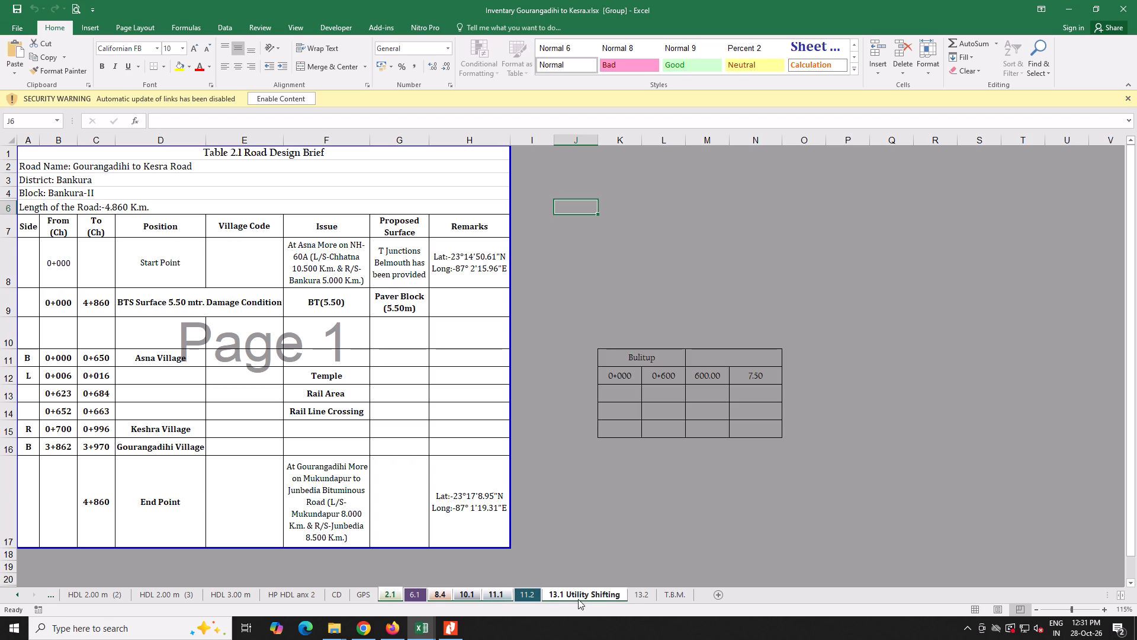
pyautogui.keyDown('ctrl'); pyautogui.click(578, 599); pyautogui.keyUp('ctrl')
pyautogui.keyDown('ctrl'); pyautogui.click(524, 594); pyautogui.keyUp('ctrl')
pyautogui.keyDown('ctrl'); pyautogui.click(441, 596); pyautogui.keyUp('ctrl')
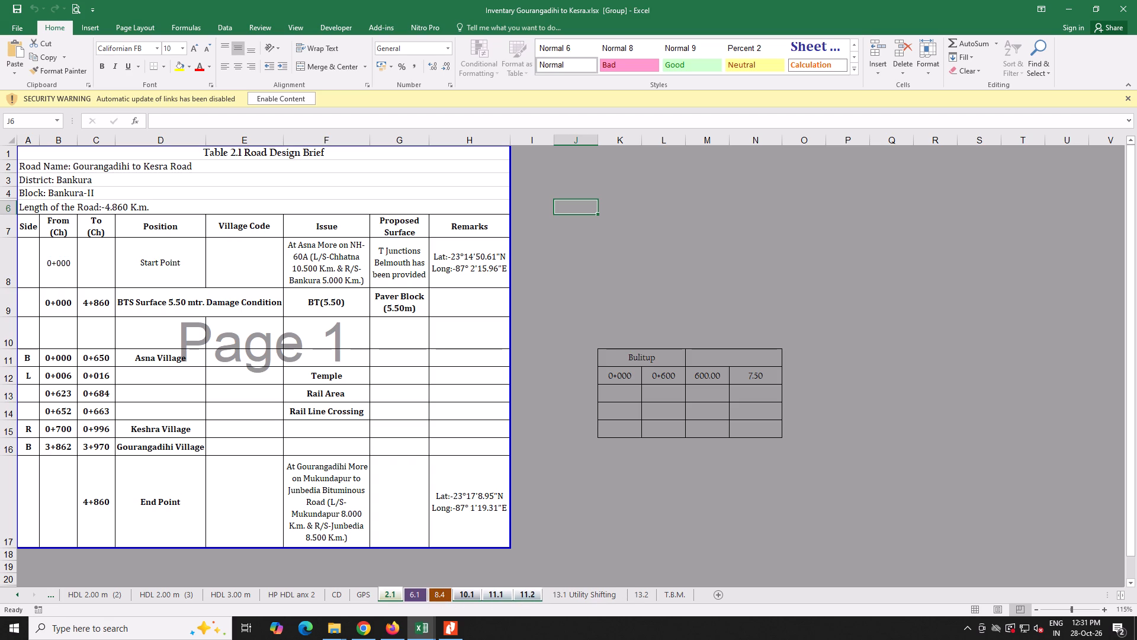
# Export the grouped inventory sheets as Inventary Gourangadihi to Kesra.pdf into the DWG PDF folder.
pyautogui.click(18, 30)
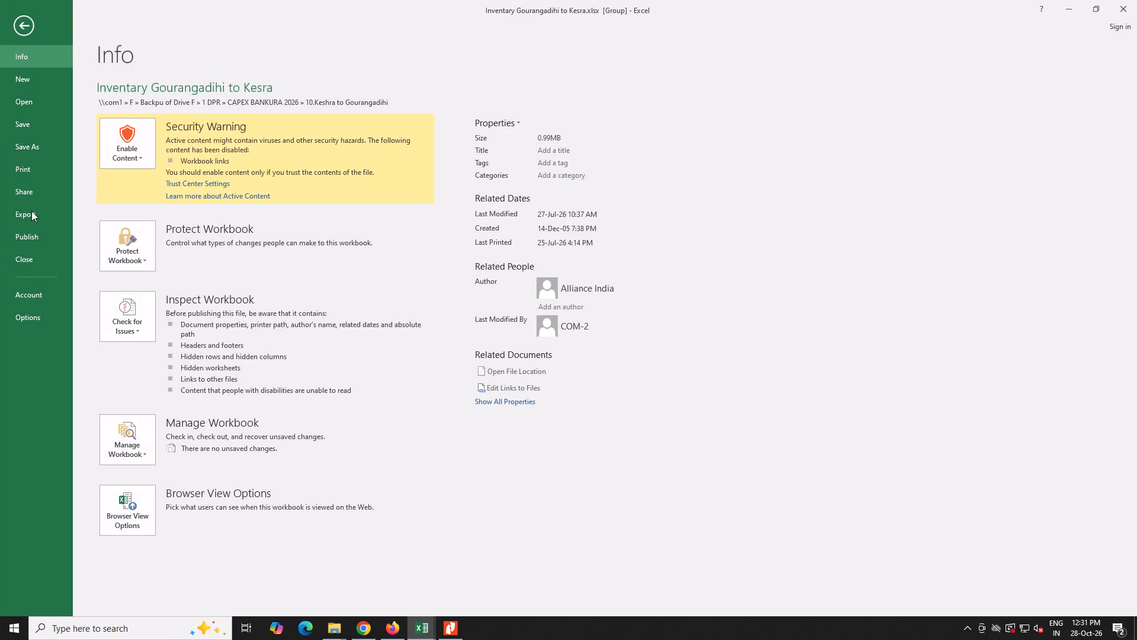
pyautogui.click(33, 210)
pyautogui.click(325, 156)
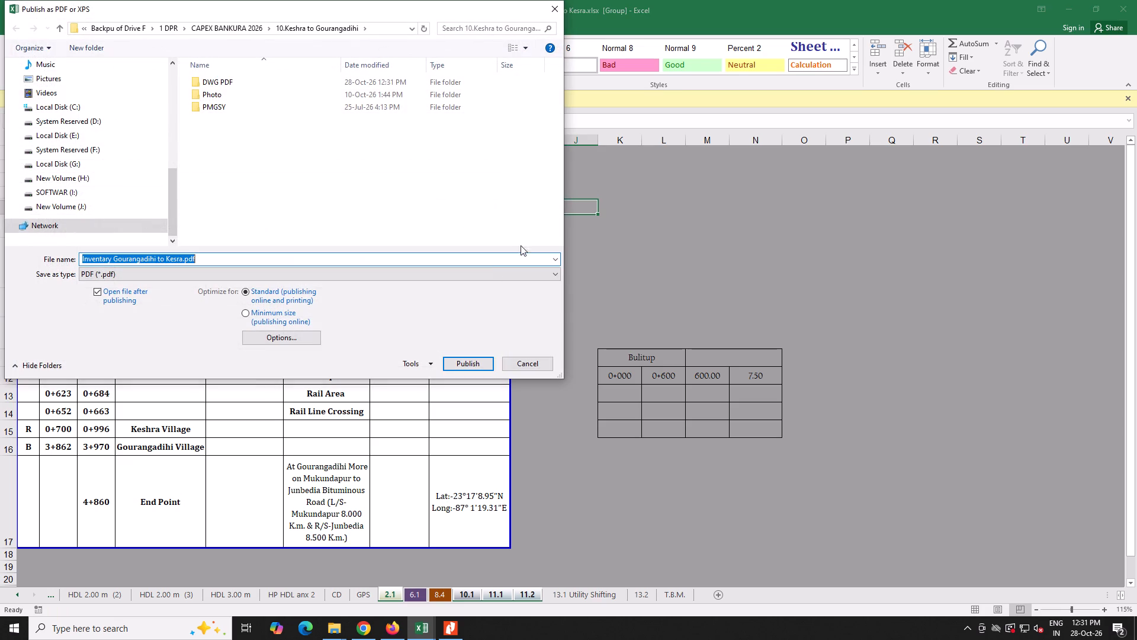
pyautogui.doubleClick(240, 84)
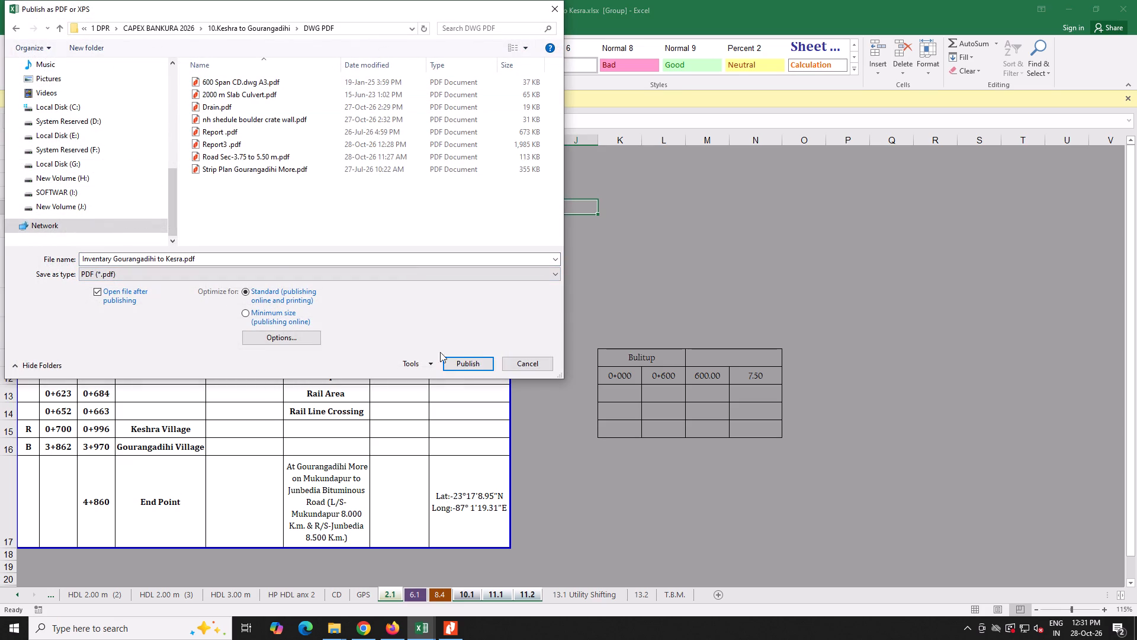
pyautogui.click(459, 361)
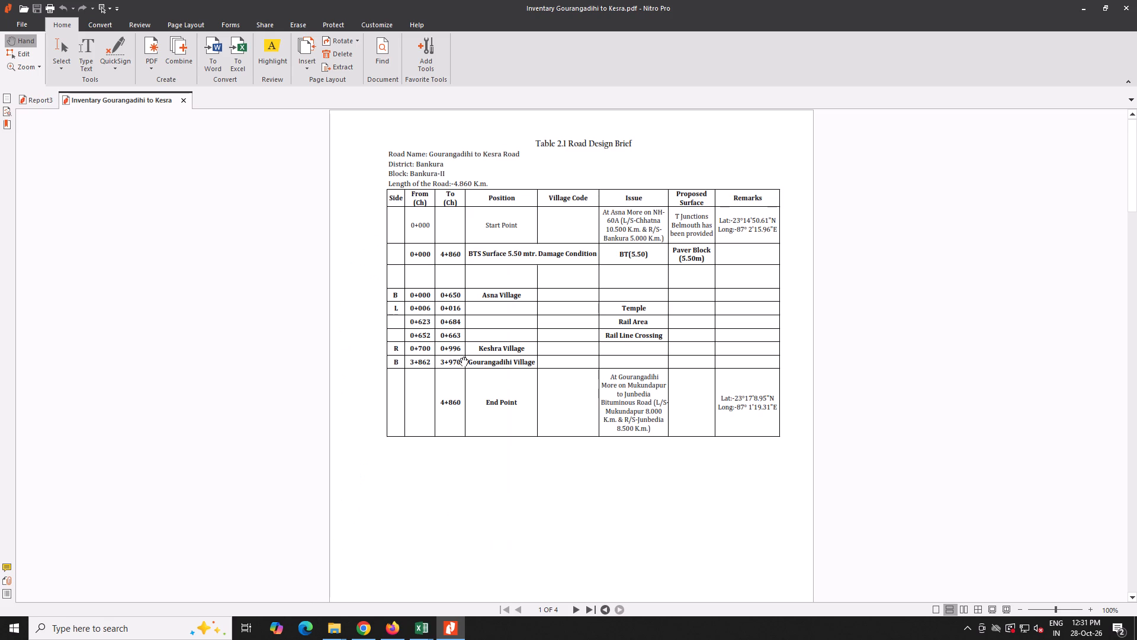
# Close the inventory PDF, the Report3 PDF and the inventory workbook, and return to the project folder.
pyautogui.click(460, 357)
pyautogui.click(185, 100)
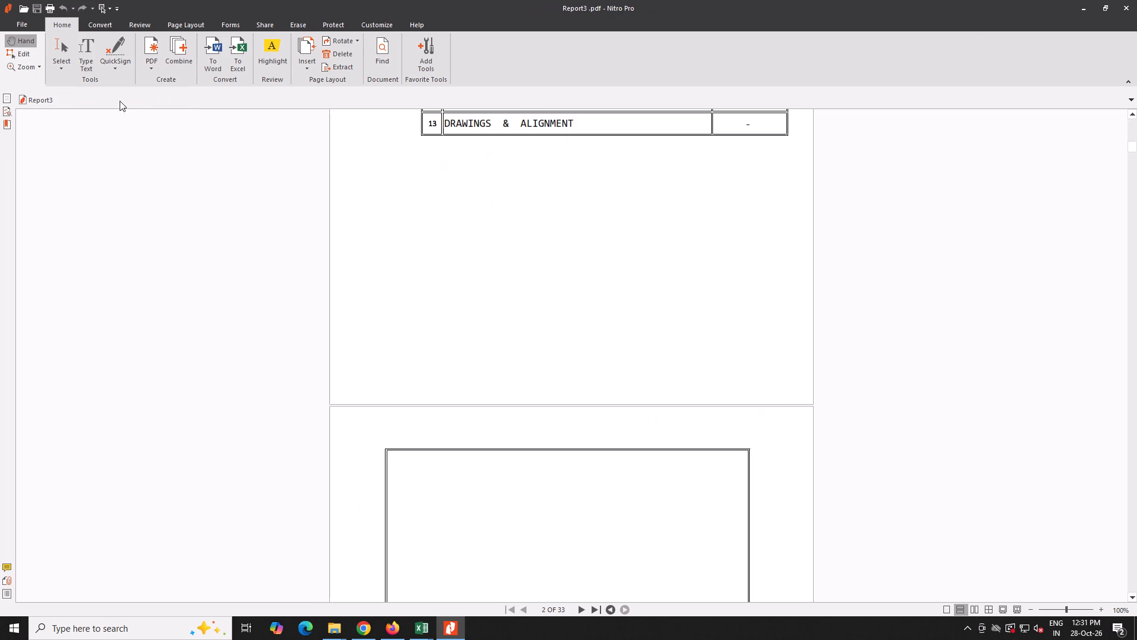
pyautogui.click(69, 100)
pyautogui.click(1084, 8)
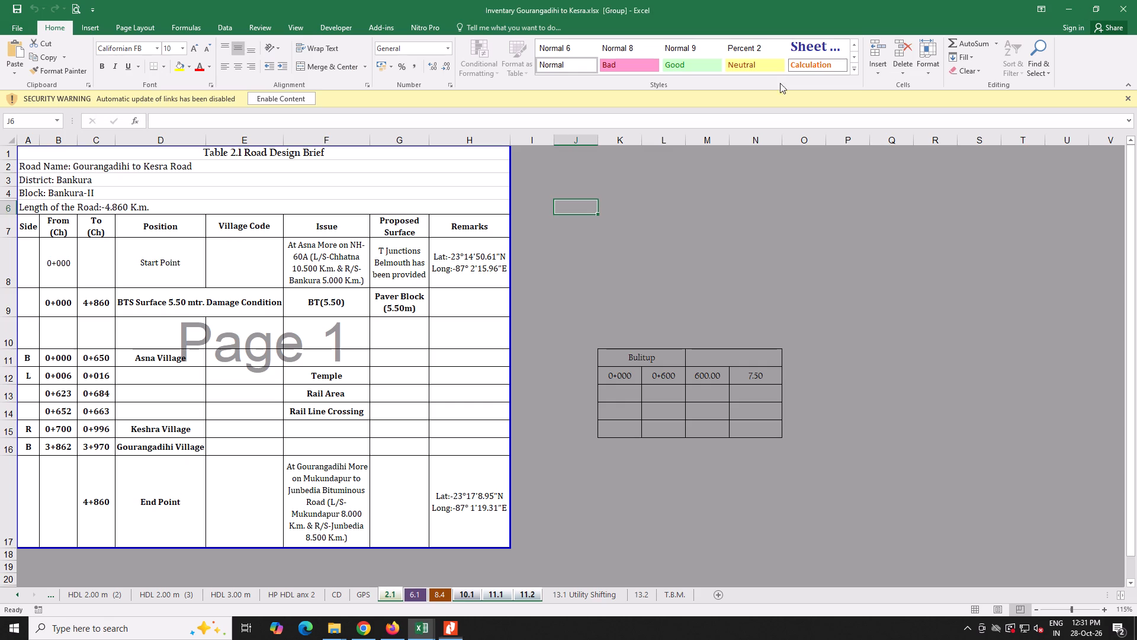
pyautogui.click(1136, 0)
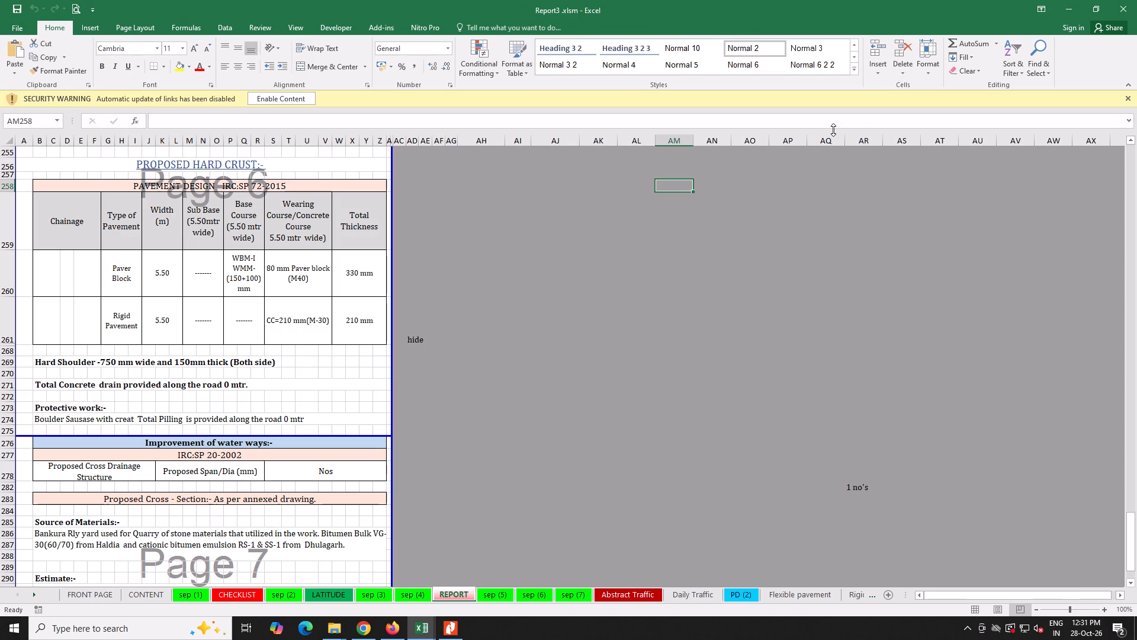
pyautogui.click(1079, 6)
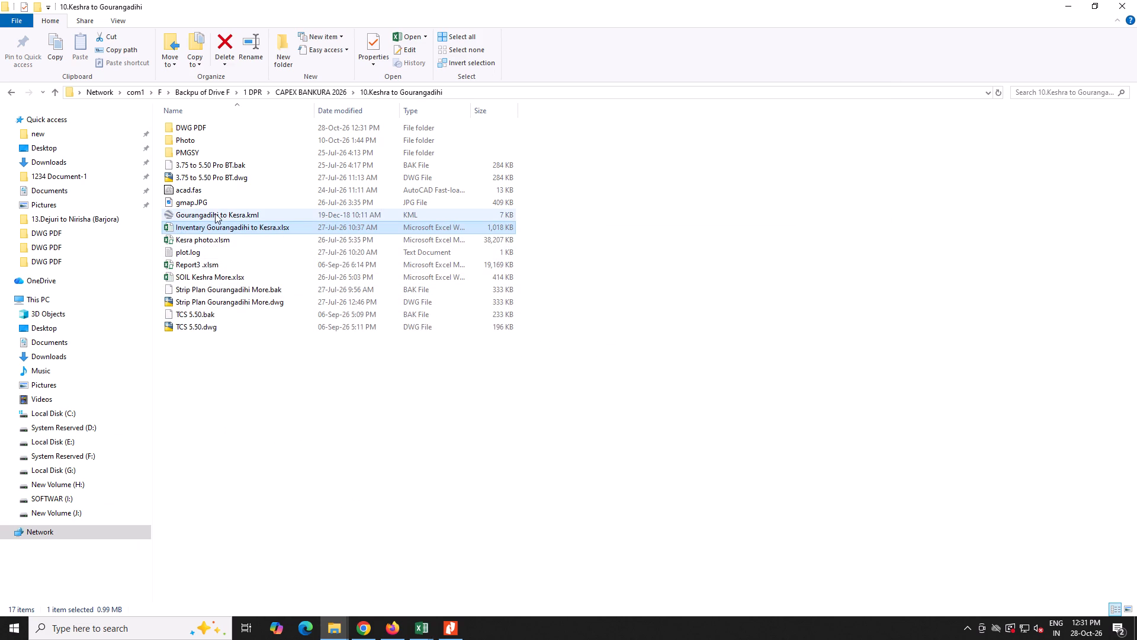
# Check the Photo folder and open the workbook Kesra photo.xlsm from the 10.Keshra to Gourangadihi folder.
pyautogui.click(197, 131)
pyautogui.doubleClick(190, 139)
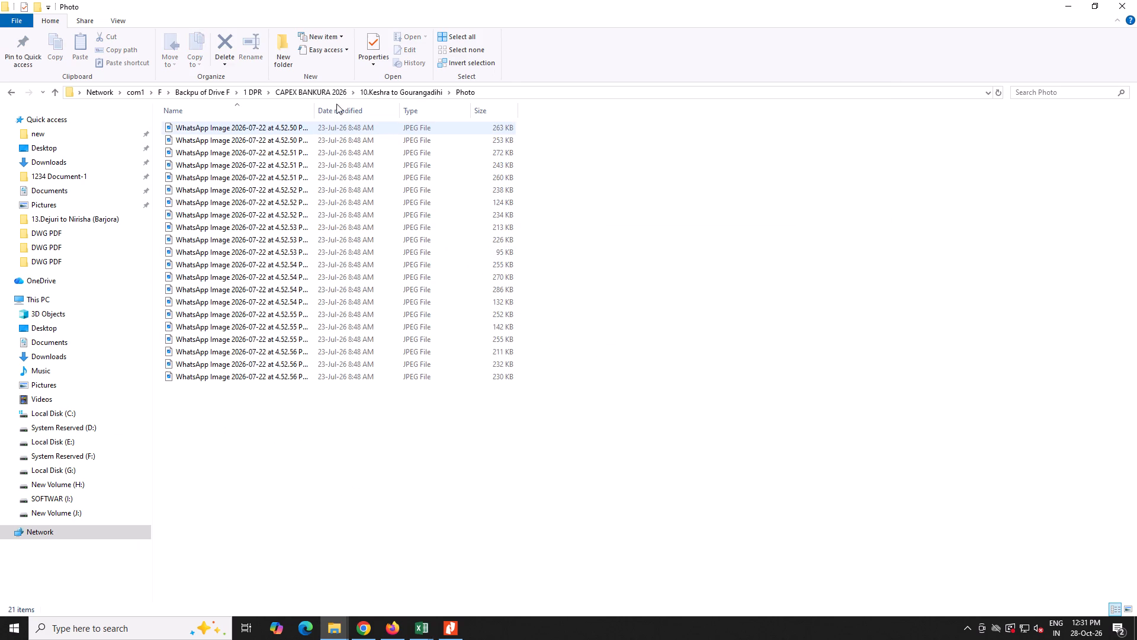
pyautogui.click(412, 89)
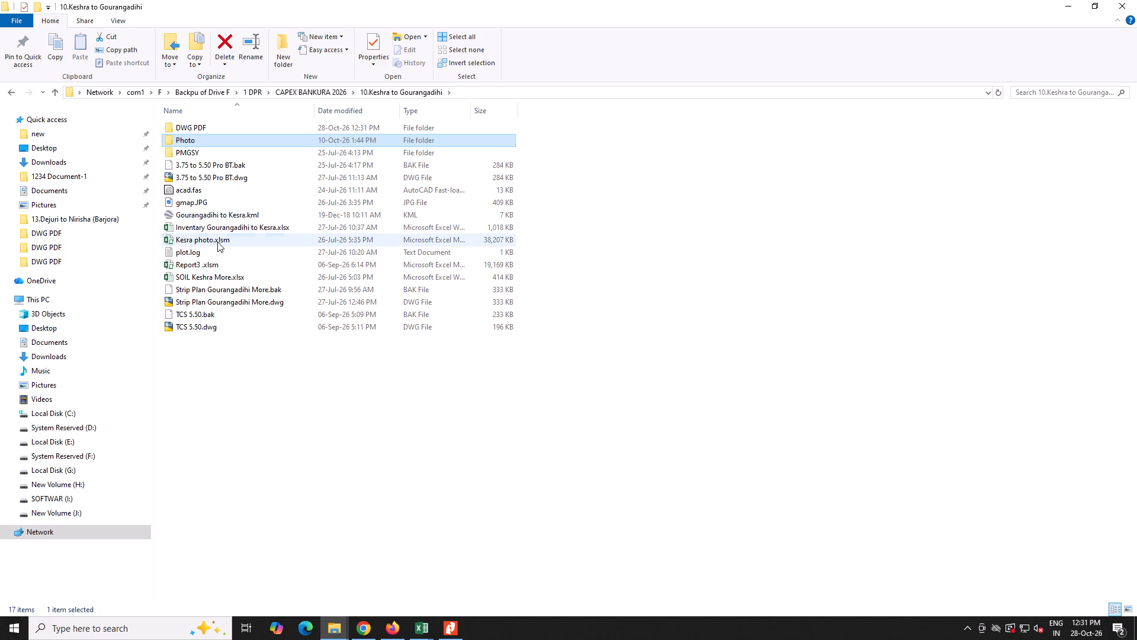
pyautogui.click(217, 242)
pyautogui.click(217, 242)
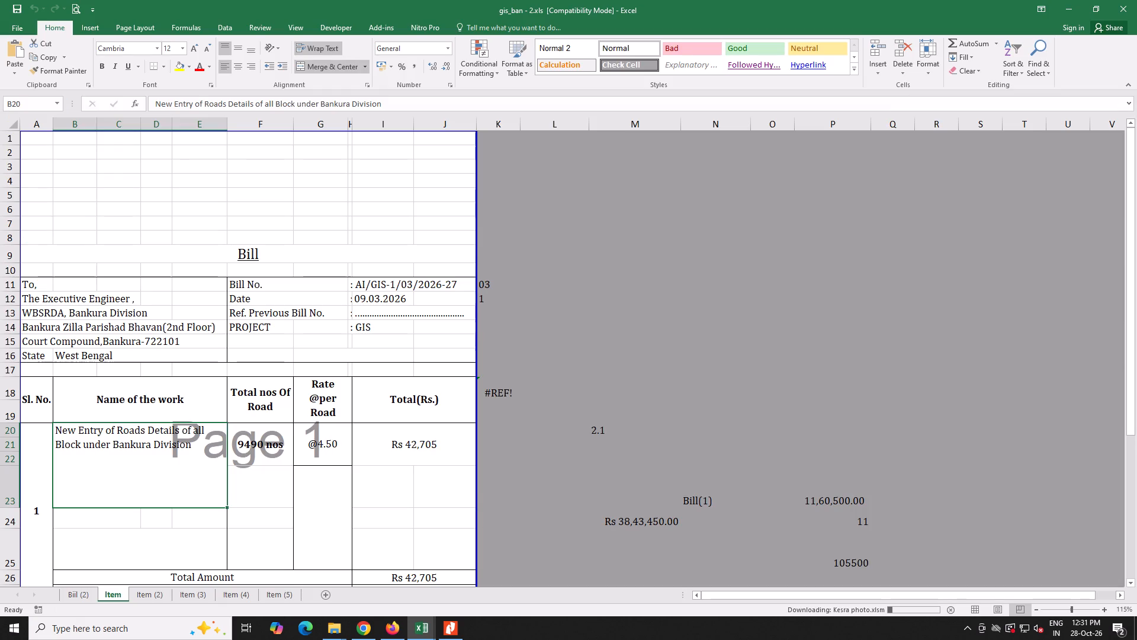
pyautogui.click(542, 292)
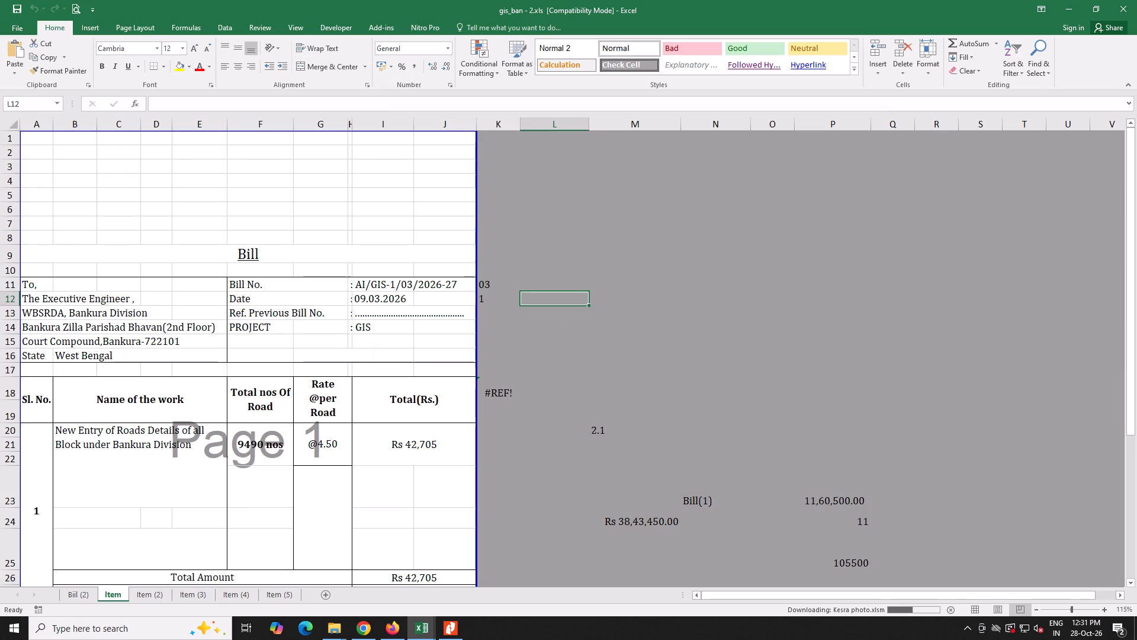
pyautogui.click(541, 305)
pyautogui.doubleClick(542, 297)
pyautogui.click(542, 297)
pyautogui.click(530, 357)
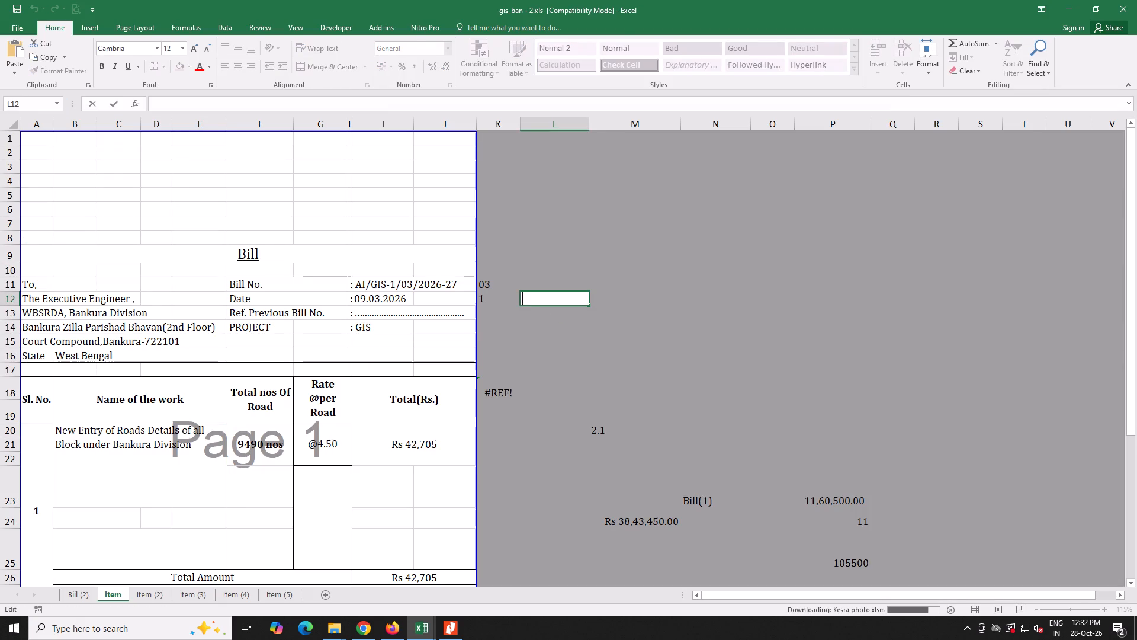
# Export the Total_Photo sheet of Kesra photo.xlsm as Kesra photo.pdf into the DWG PDF folder.
pyautogui.click(432, 625)
pyautogui.click(487, 575)
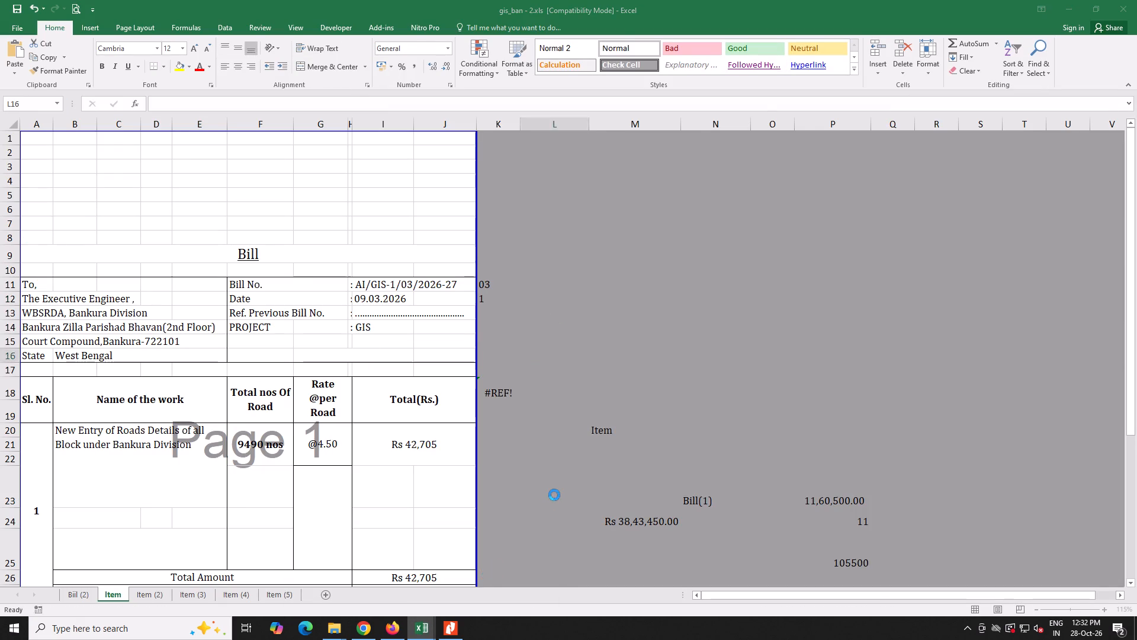
pyautogui.click(554, 495)
pyautogui.scroll(8, 389, 466)
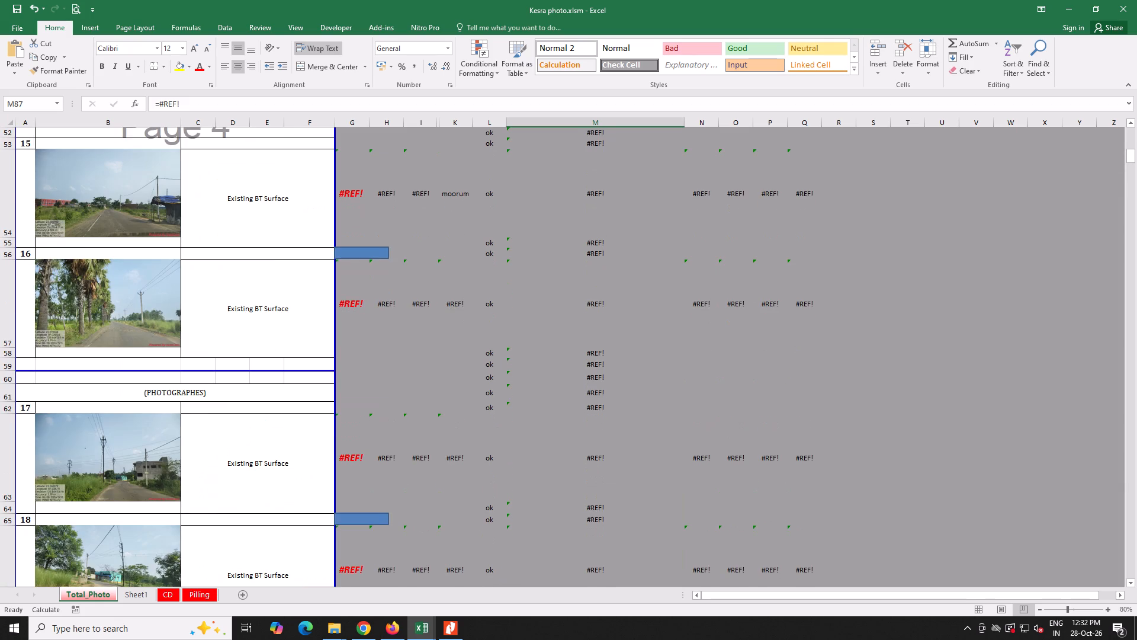
pyautogui.click(15, 27)
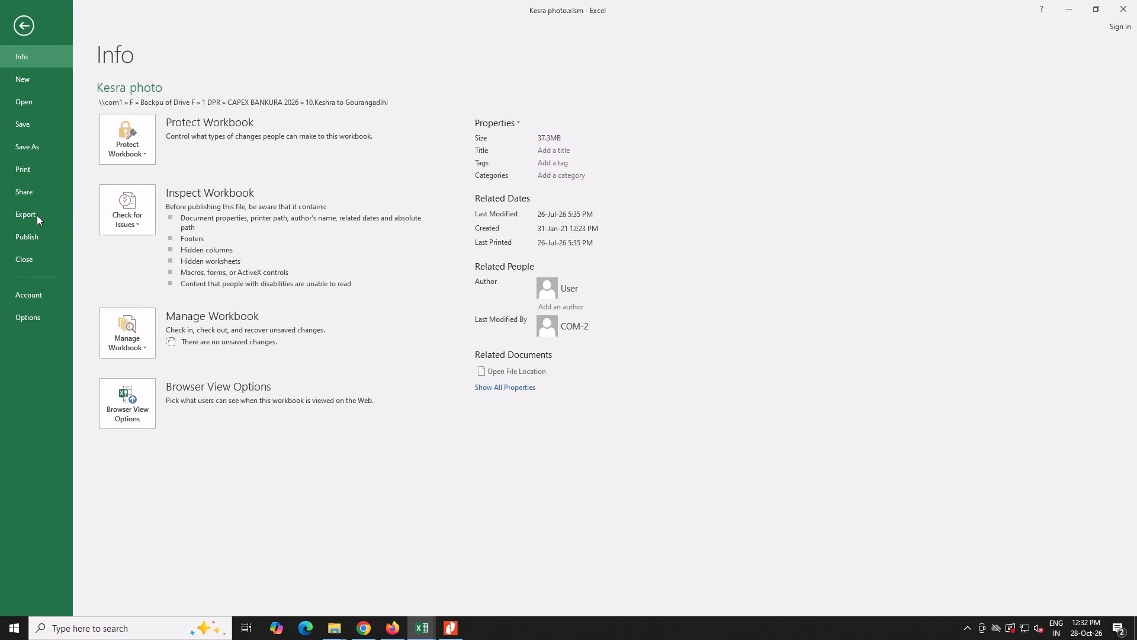
pyautogui.click(37, 213)
pyautogui.click(314, 180)
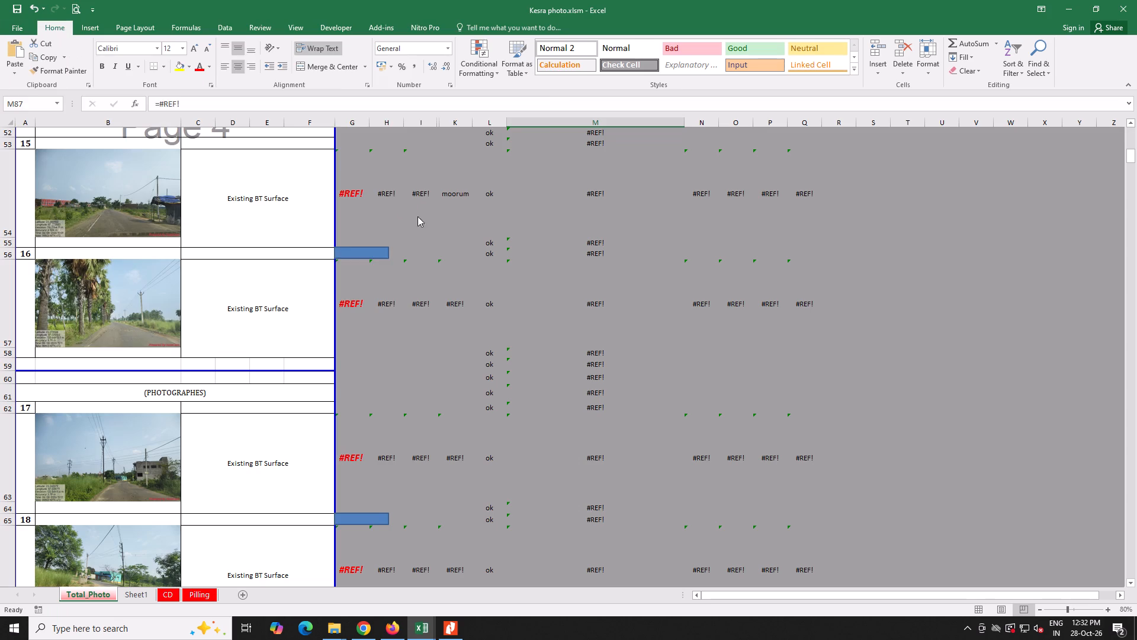
pyautogui.doubleClick(222, 82)
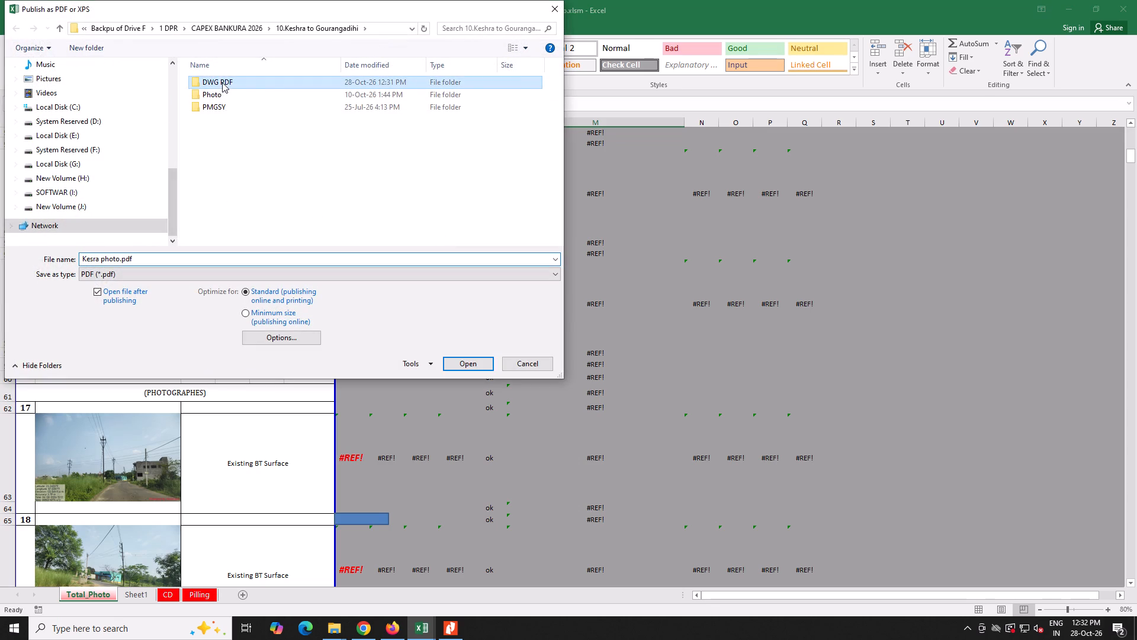
pyautogui.click(455, 358)
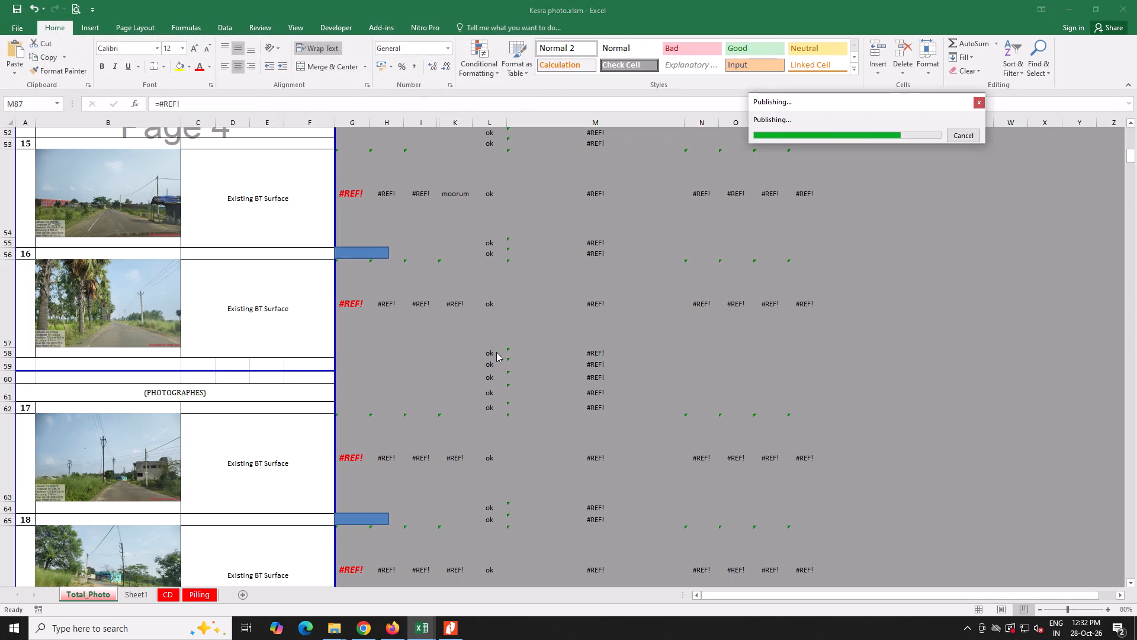
# Close the exported photo PDF and the Kesra photo workbook, and return to the project folder.
pyautogui.click(496, 352)
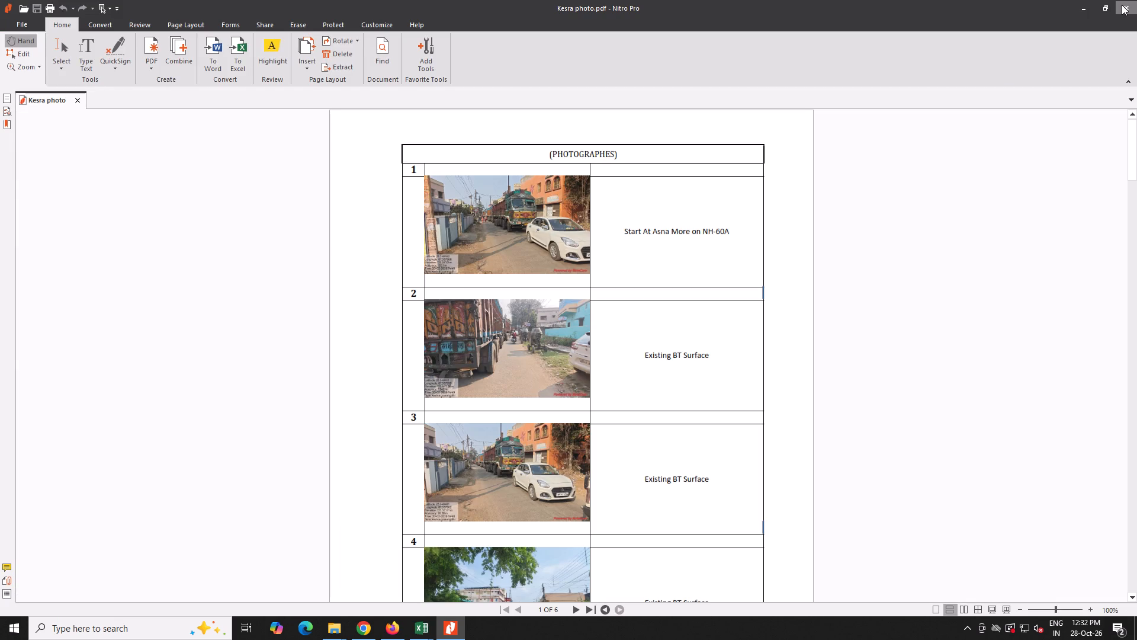
pyautogui.click(1122, 5)
pyautogui.click(1075, 8)
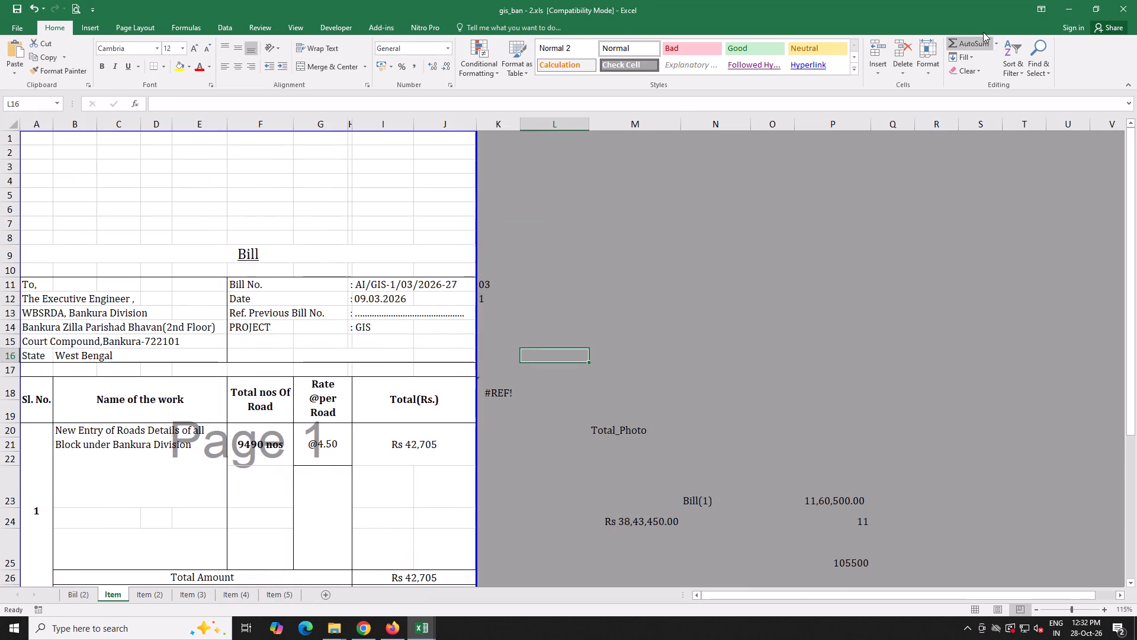
pyautogui.click(420, 631)
pyautogui.click(519, 578)
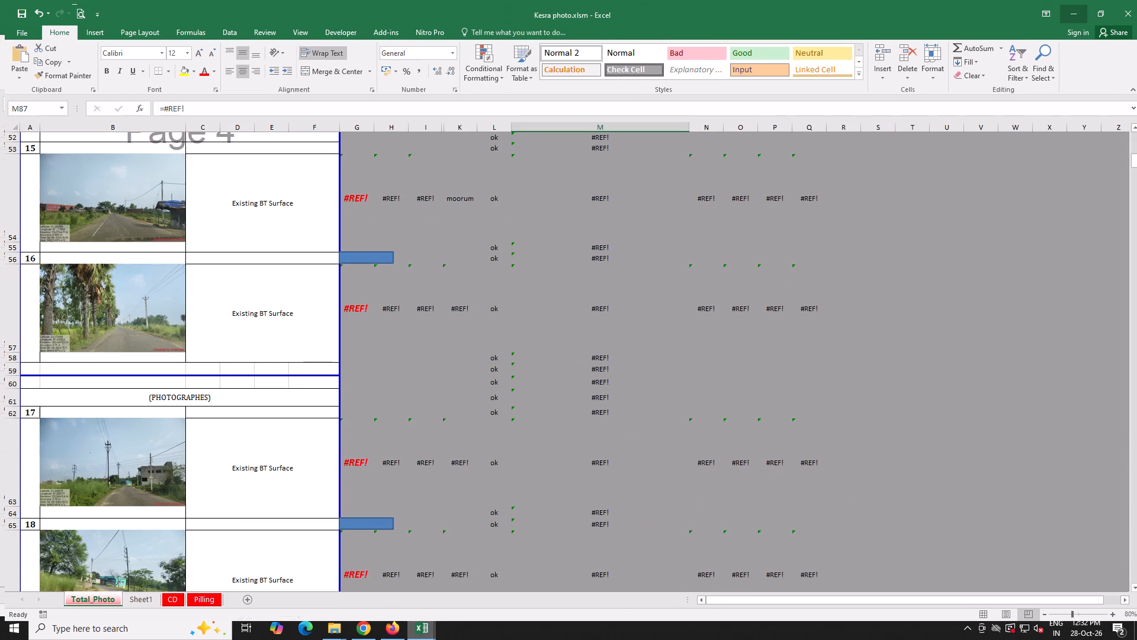
pyautogui.click(1136, 0)
pyautogui.click(1076, 2)
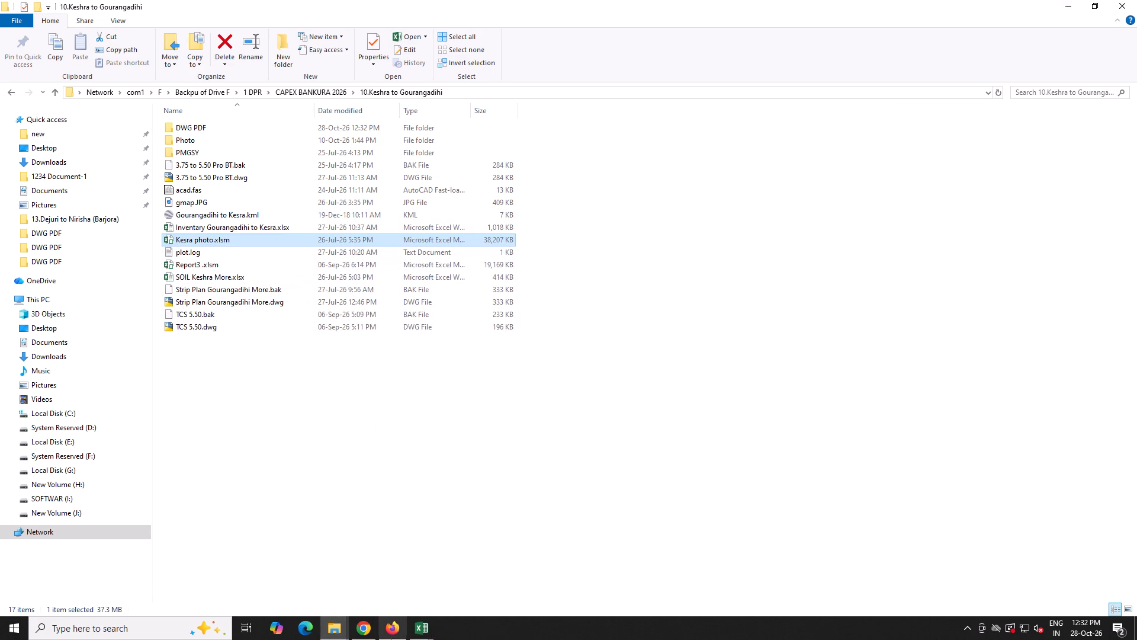
# Switch to Chrome, search for "online merge pdf" and open Online2PDF's merge page.
pyautogui.click(367, 635)
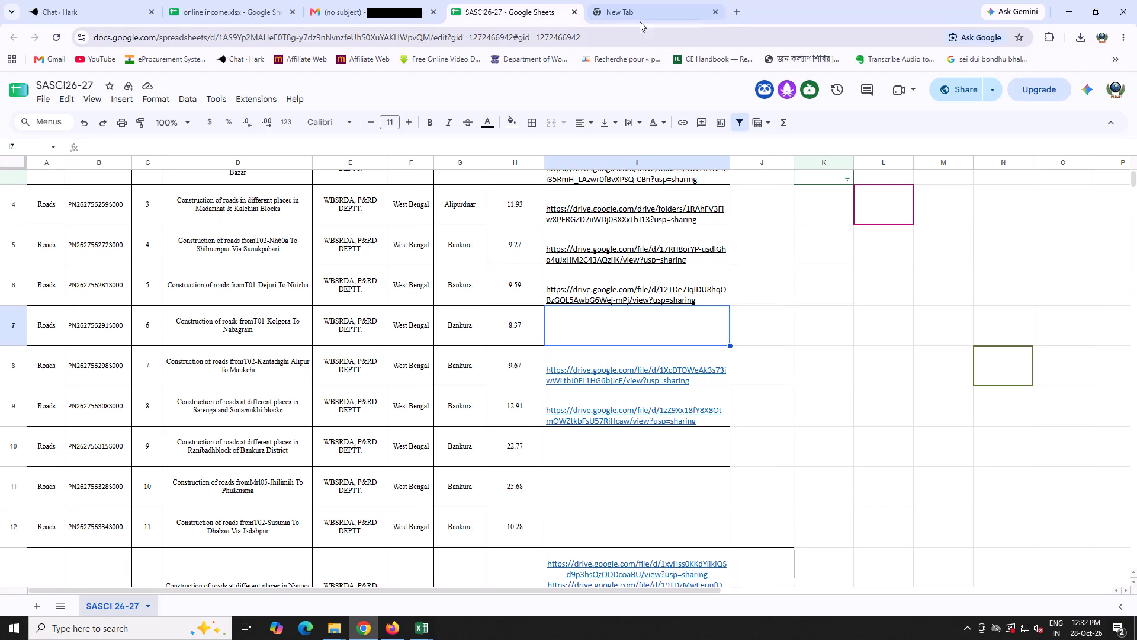
pyautogui.click(634, 15)
pyautogui.click(574, 232)
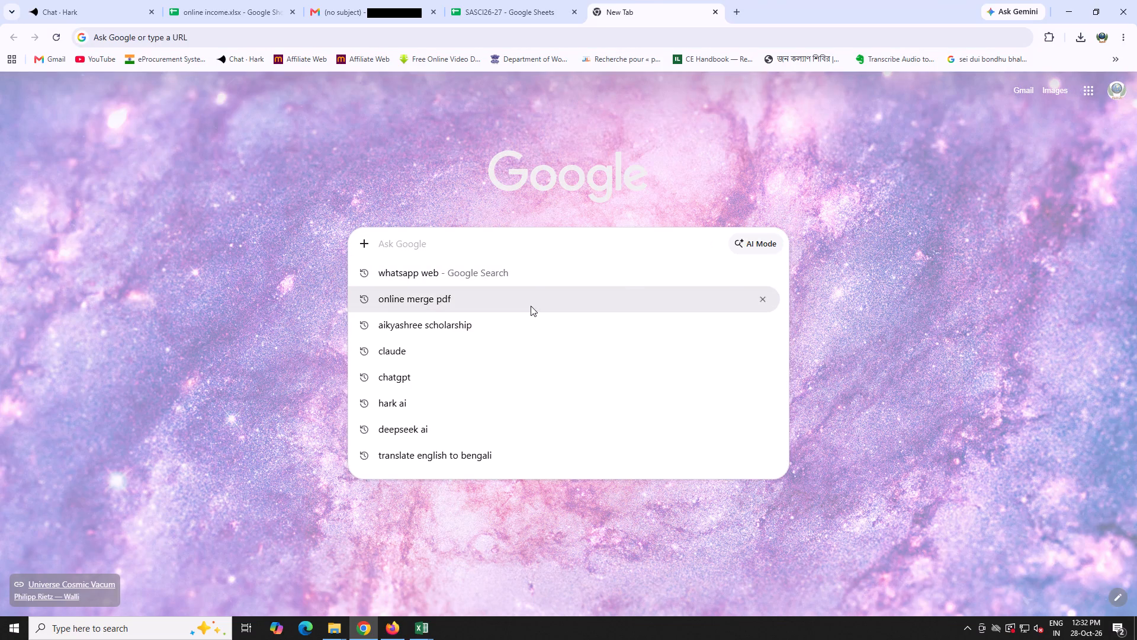
pyautogui.click(531, 306)
pyautogui.click(204, 219)
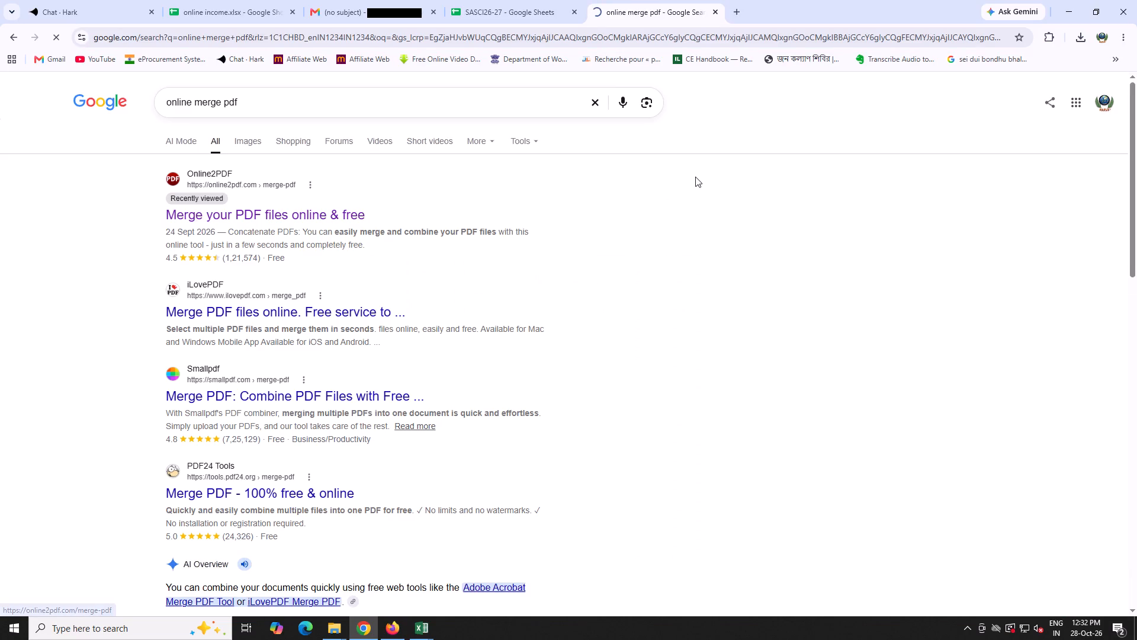
# Load SOIL Keshra More.xlsx from the project folder into Online2PDF and convert it to a PDF named SOIL Keshra More.
pyautogui.click(1071, 8)
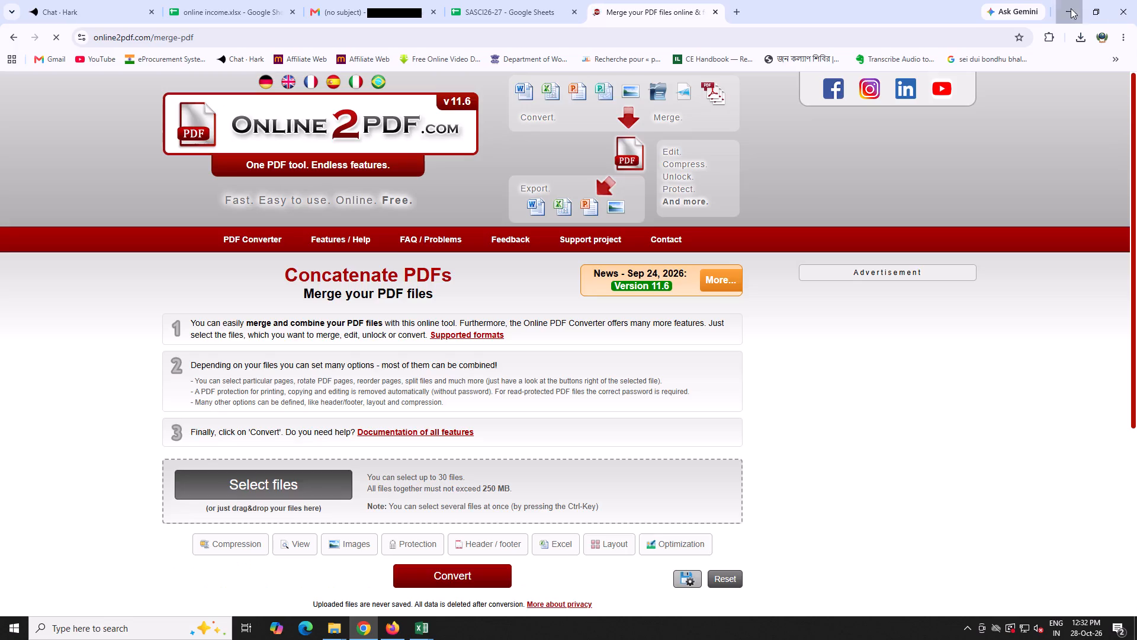
pyautogui.click(188, 277)
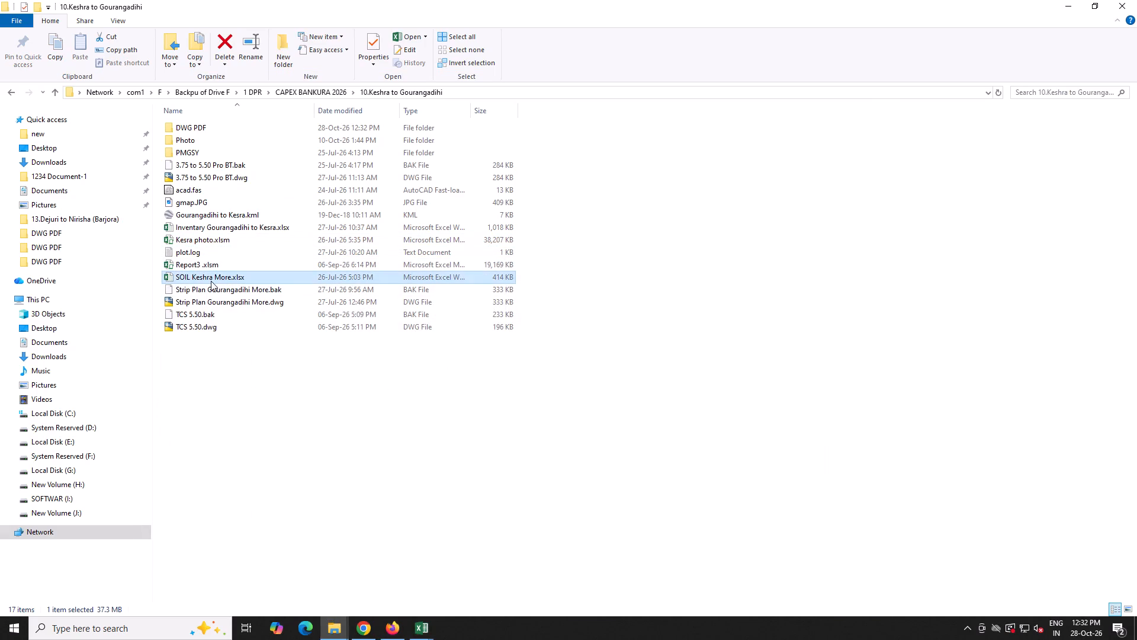
pyautogui.moveTo(219, 281); pyautogui.dragTo(427, 626)
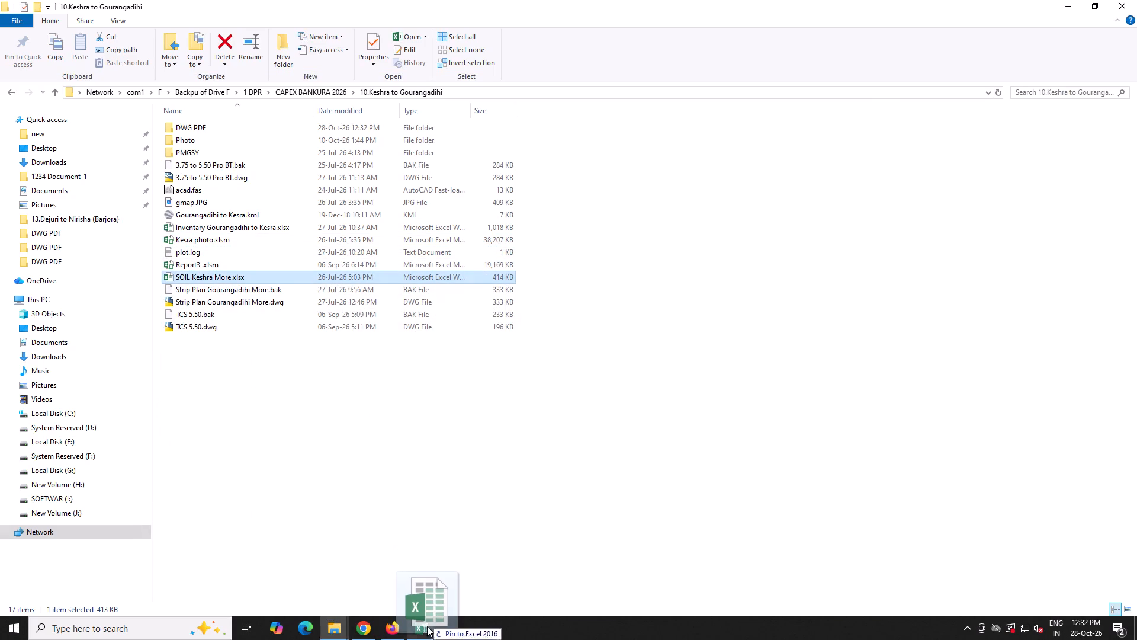
pyautogui.moveTo(427, 626); pyautogui.dragTo(377, 635)
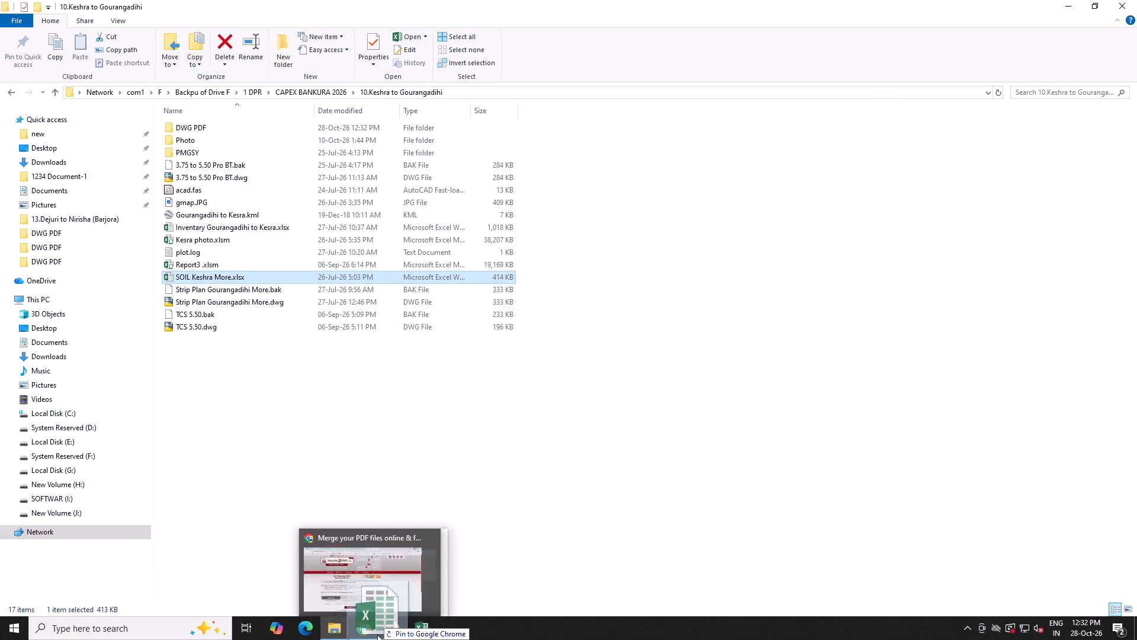
pyautogui.moveTo(377, 635); pyautogui.dragTo(428, 415)
pyautogui.scroll(-4, 428, 490)
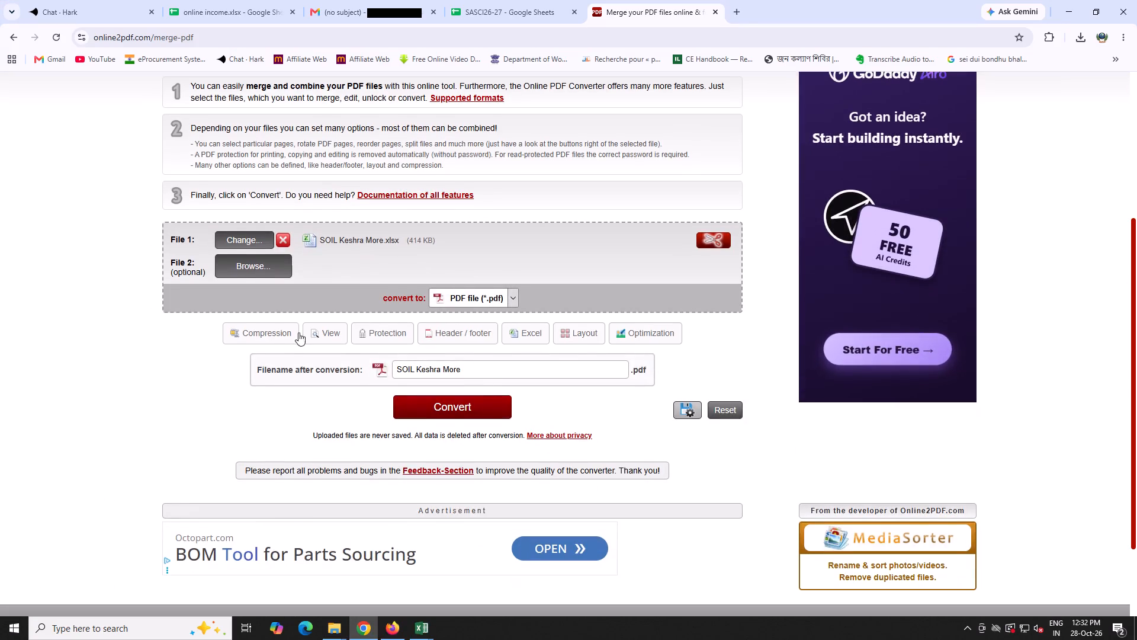
pyautogui.click(489, 409)
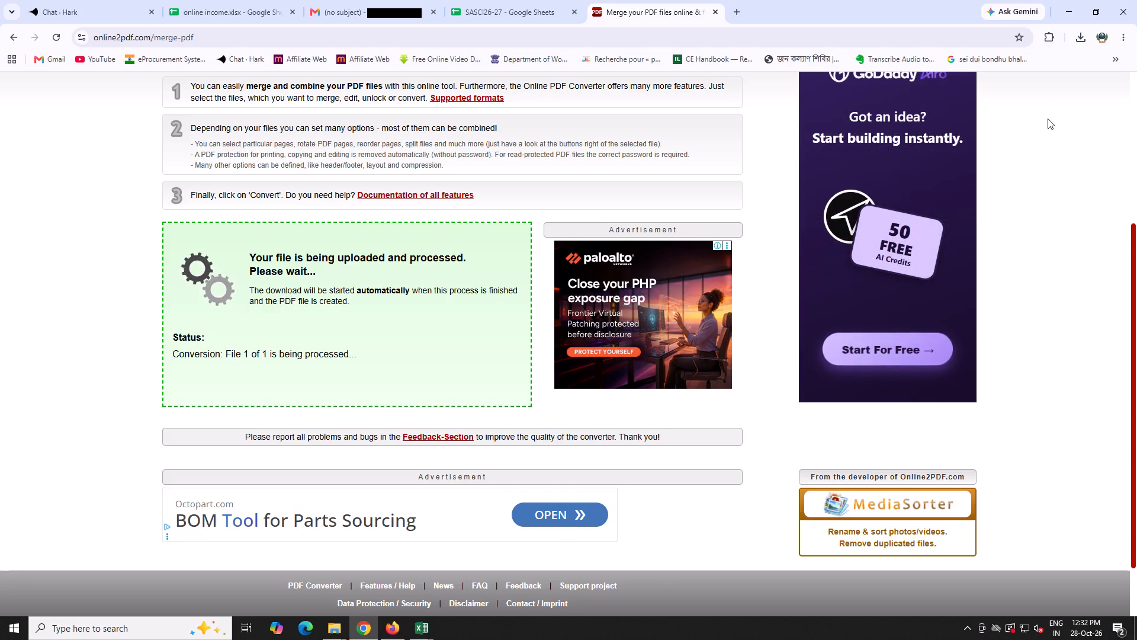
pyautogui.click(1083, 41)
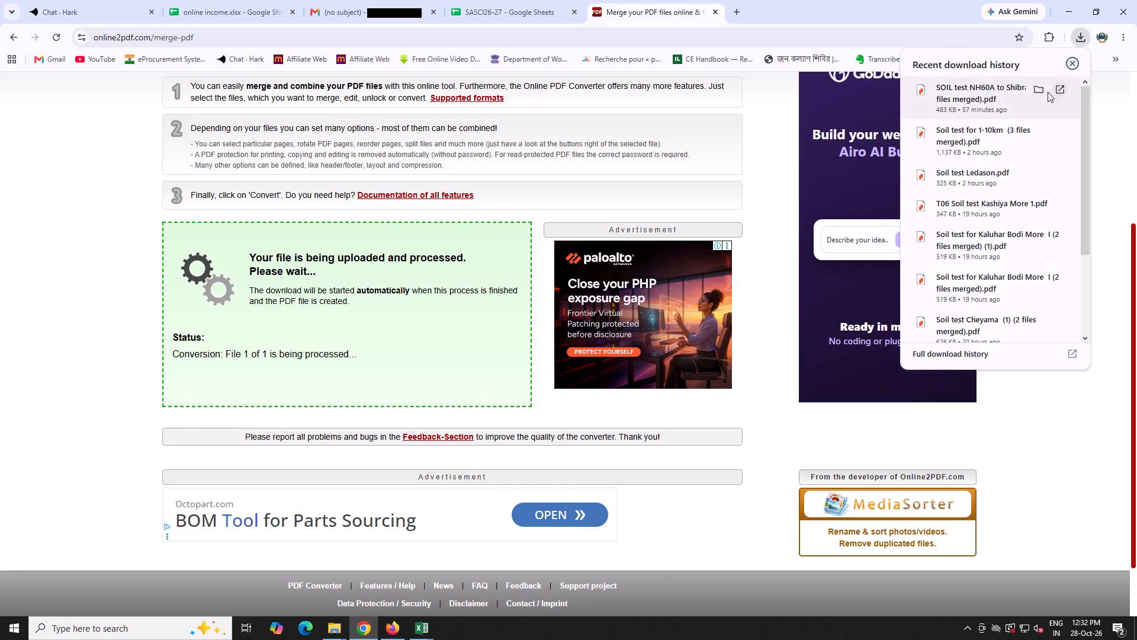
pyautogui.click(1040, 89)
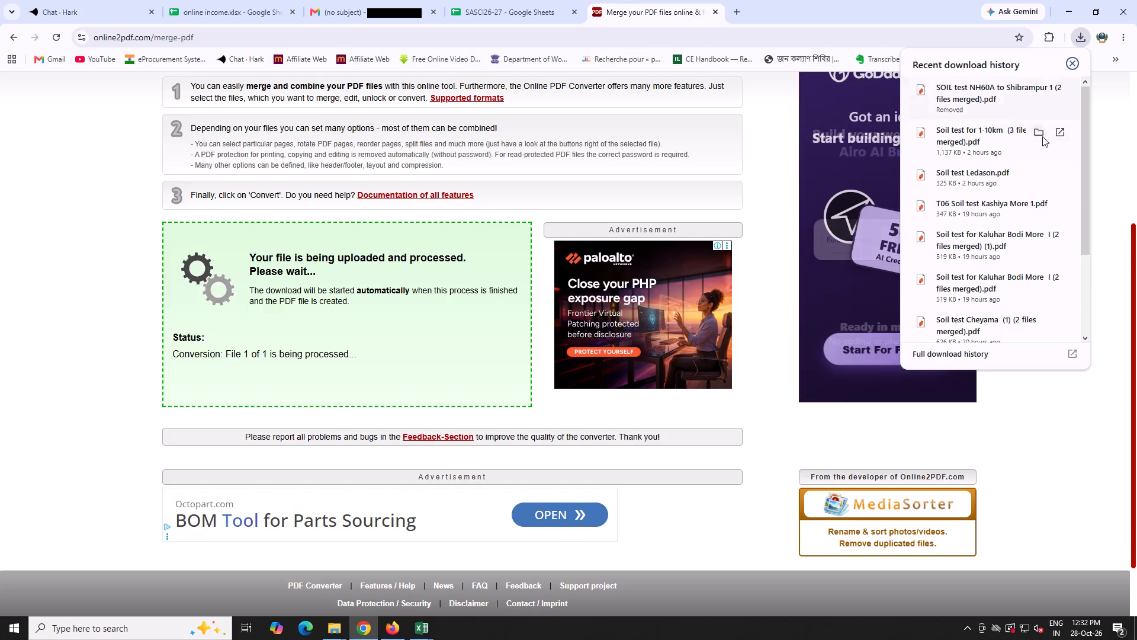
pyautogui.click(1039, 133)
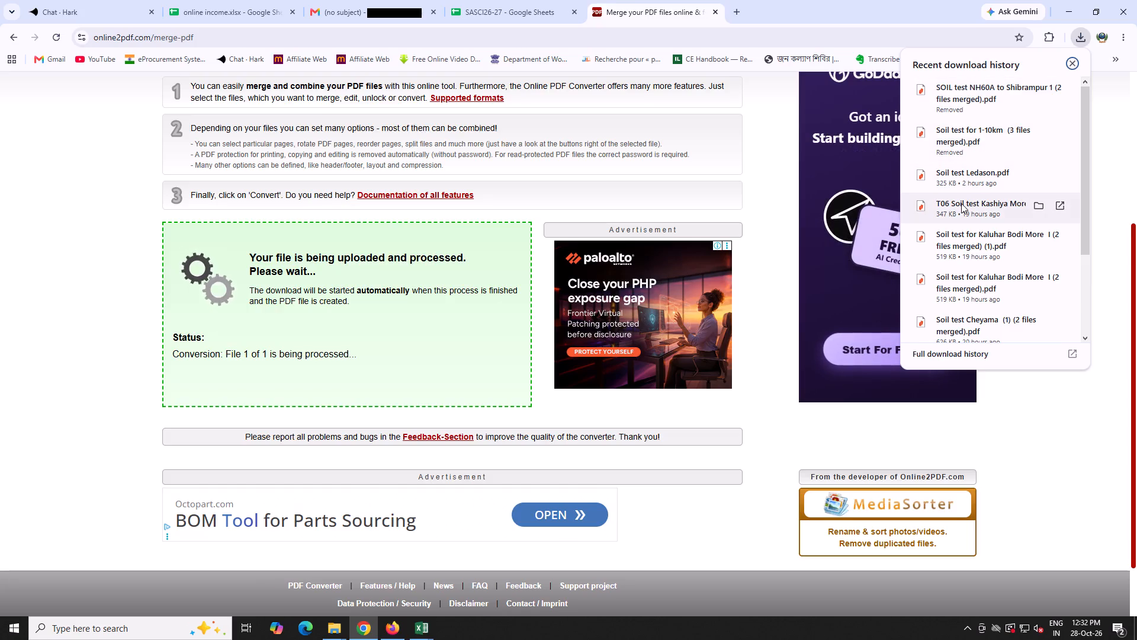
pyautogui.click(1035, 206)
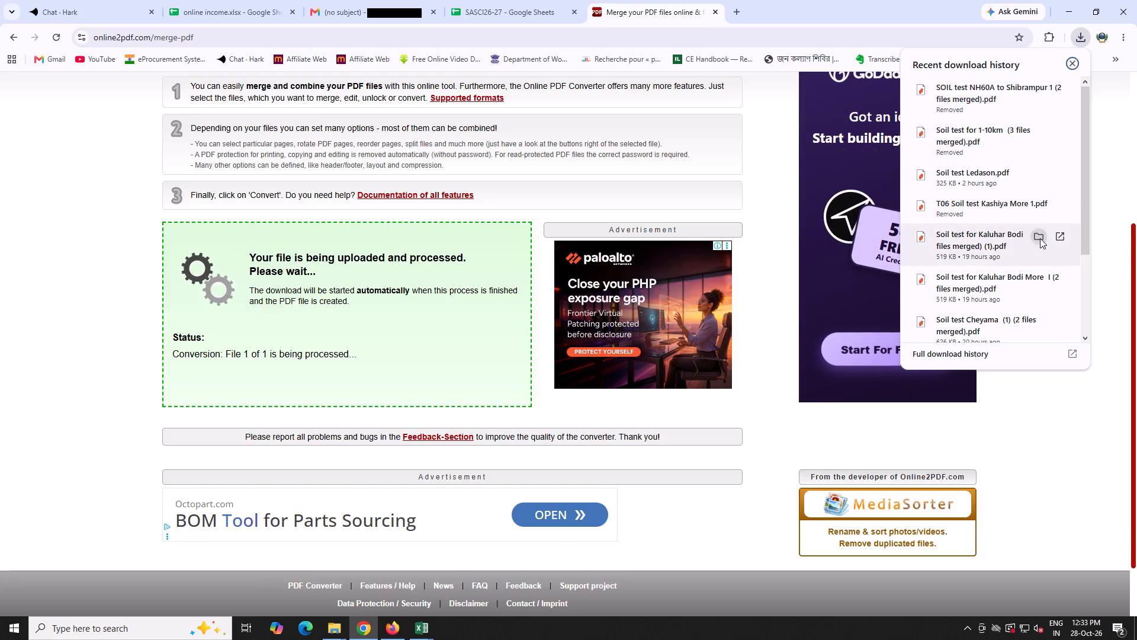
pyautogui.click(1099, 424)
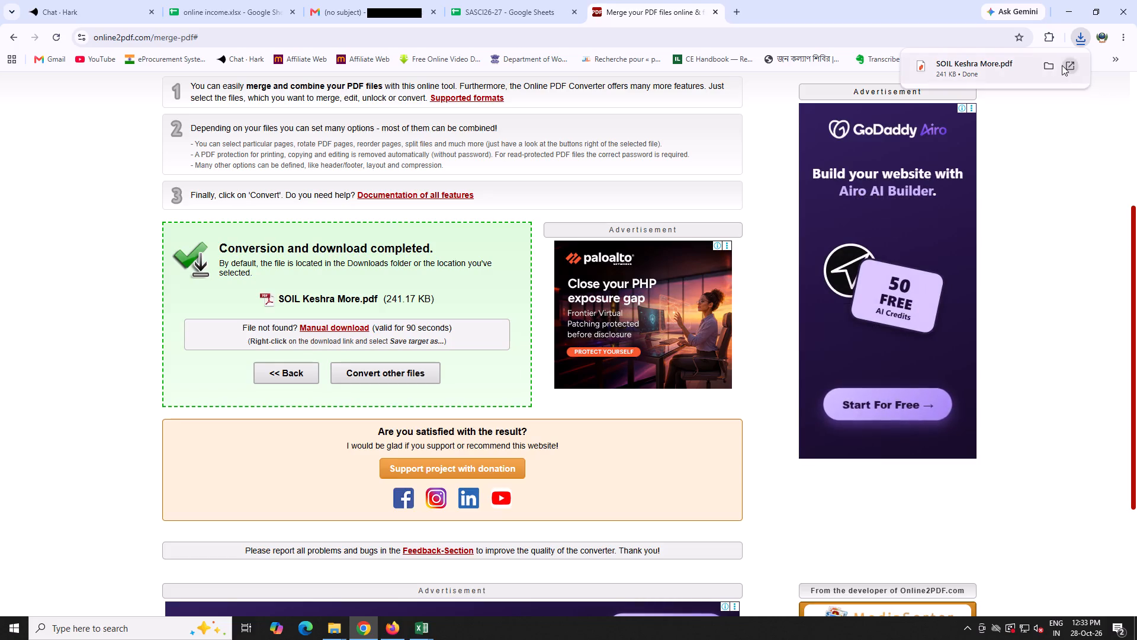
# Move the downloaded SOIL Keshra More.pdf from Downloads into the DWG PDF folder of 10.Keshra to Gourangadihi.
pyautogui.click(1049, 67)
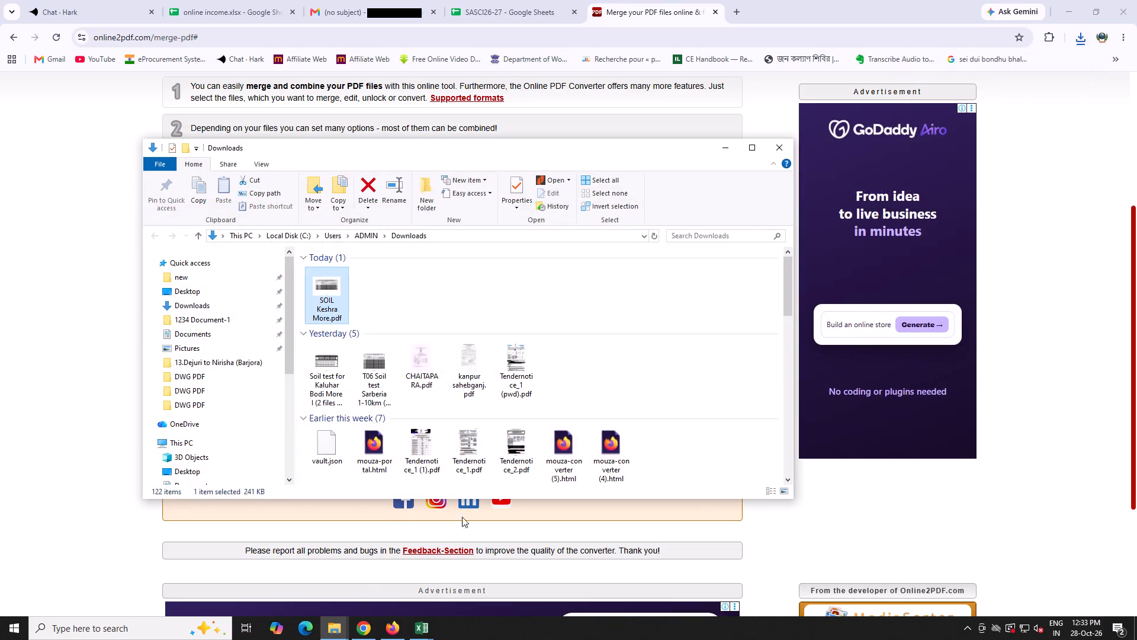
pyautogui.hotkey('ctrl', 'x')
pyautogui.click(335, 632)
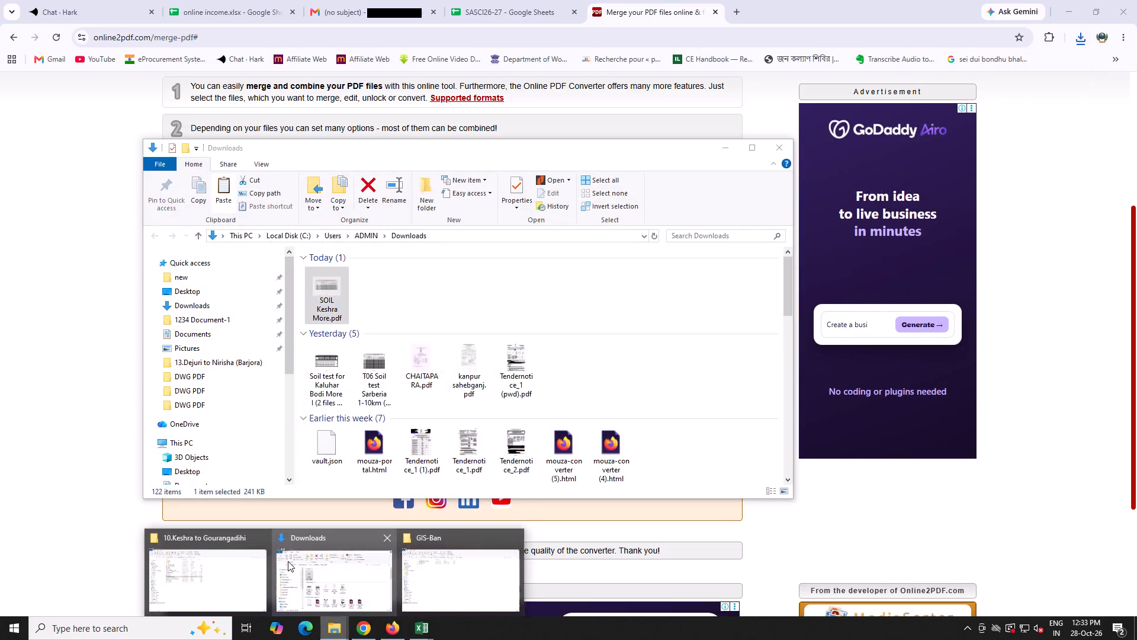
pyautogui.click(190, 555)
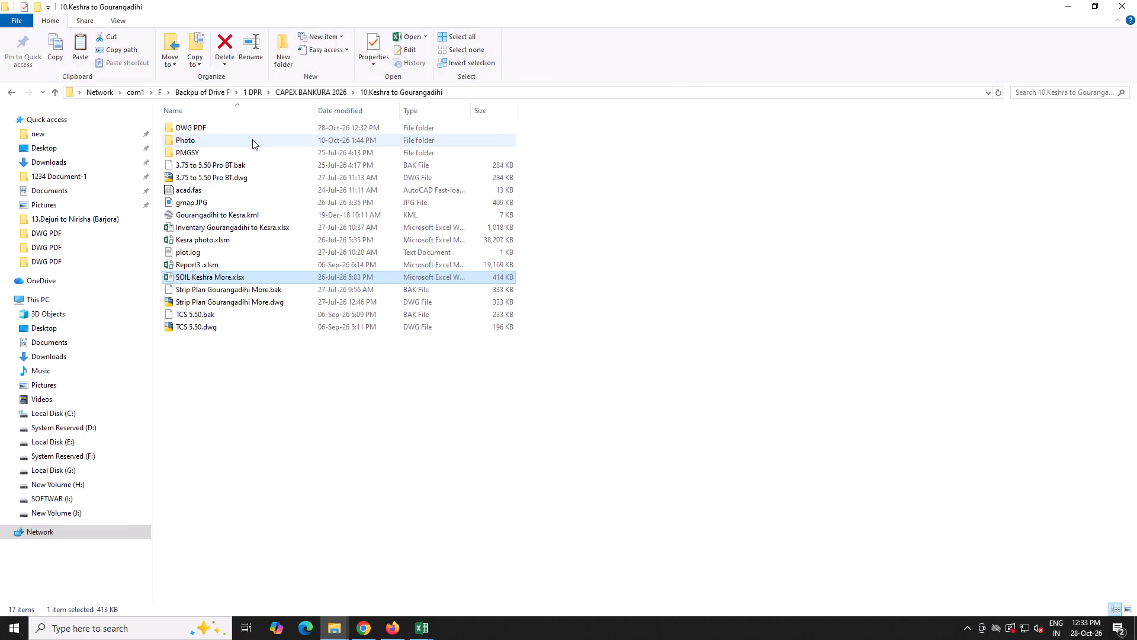
pyautogui.doubleClick(258, 131)
pyautogui.click(377, 430)
pyautogui.hotkey('ctrl', 'v')
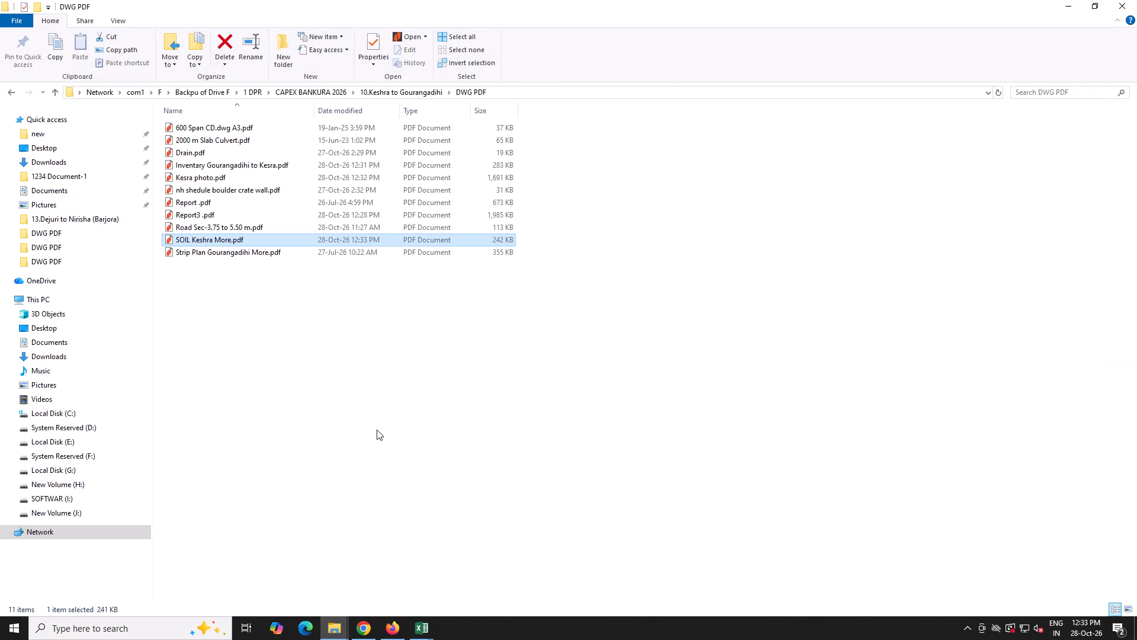
# Rename Report3 .pdf in the DWG PDF folder as Gourangadihi to Kesra, copying the road name from the inventory workbook's file name.
pyautogui.click(371, 92)
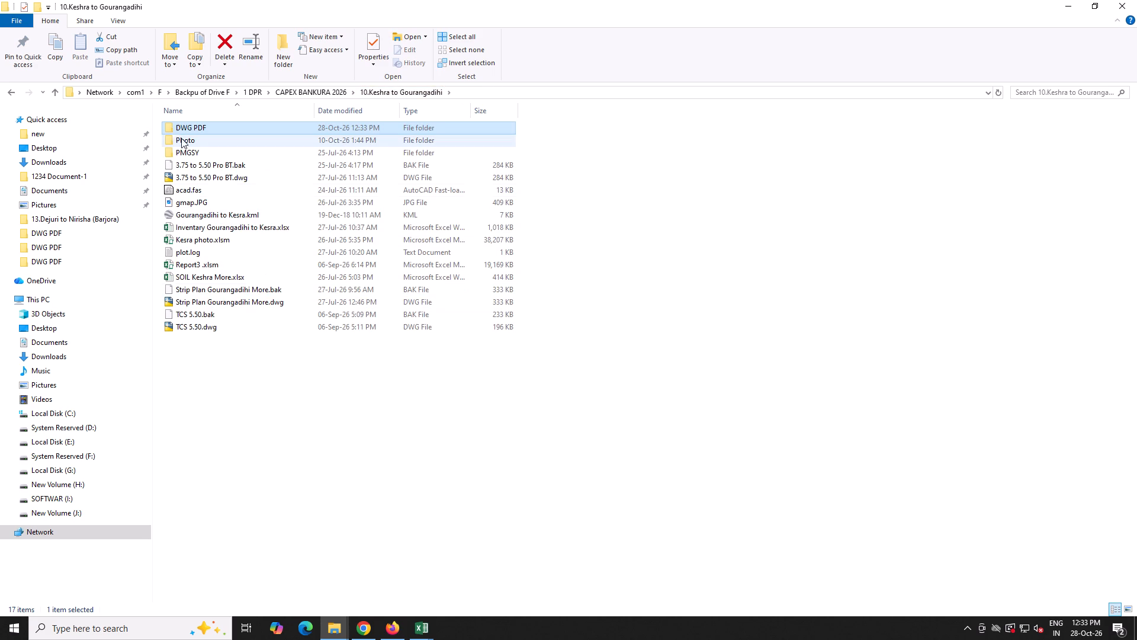
pyautogui.click(216, 230)
pyautogui.click(207, 229)
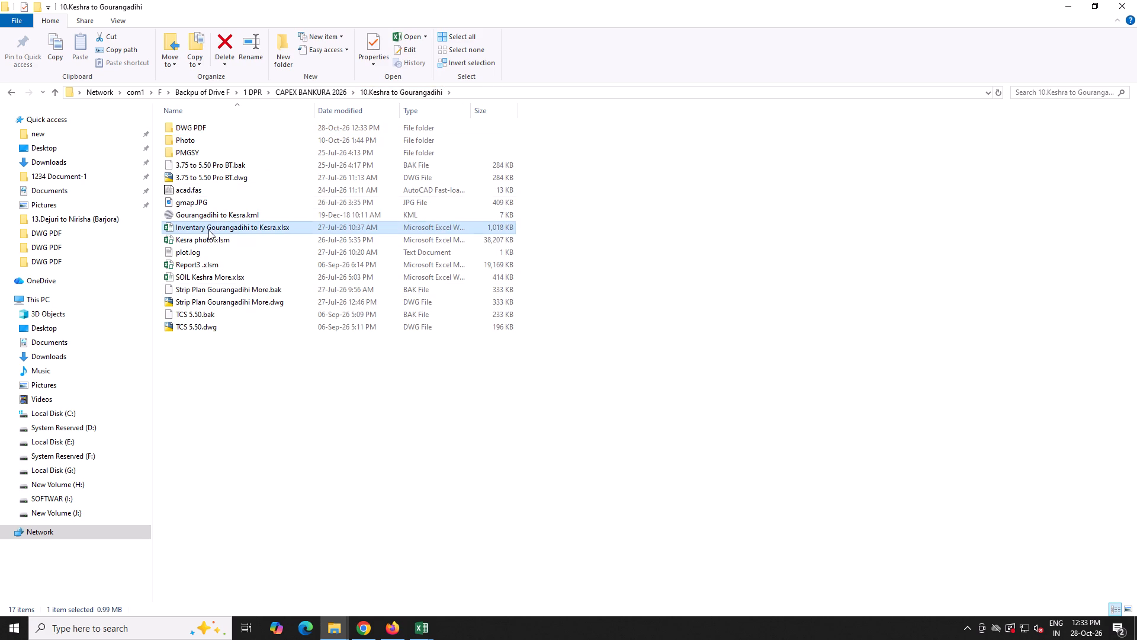
pyautogui.moveTo(208, 230); pyautogui.dragTo(276, 230)
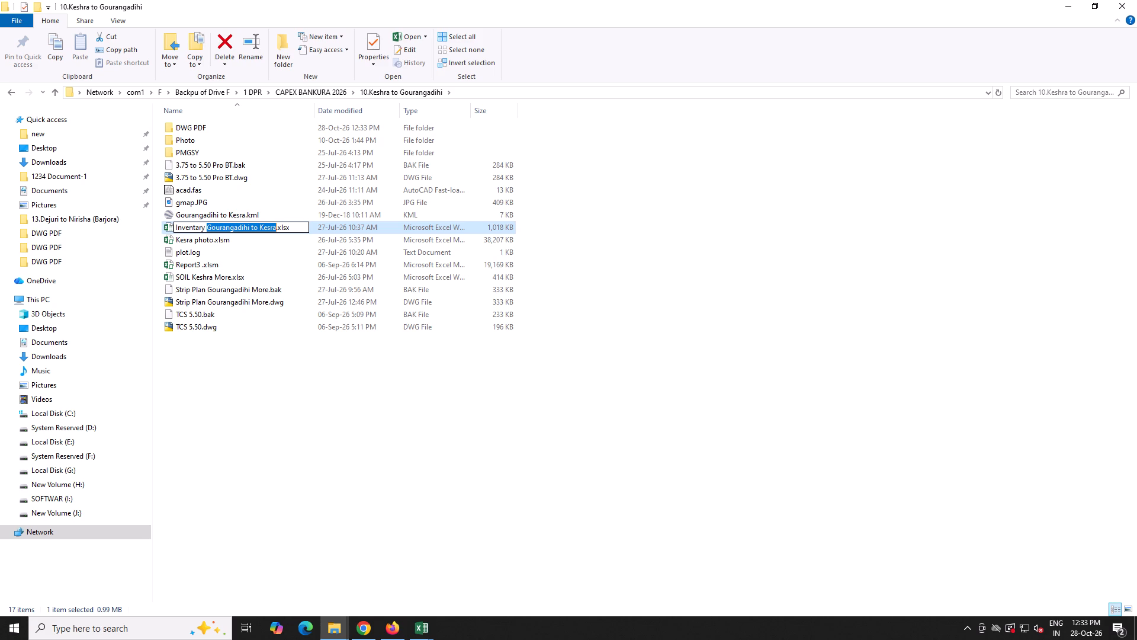
pyautogui.hotkey('ctrl', 'c')
pyautogui.doubleClick(216, 124)
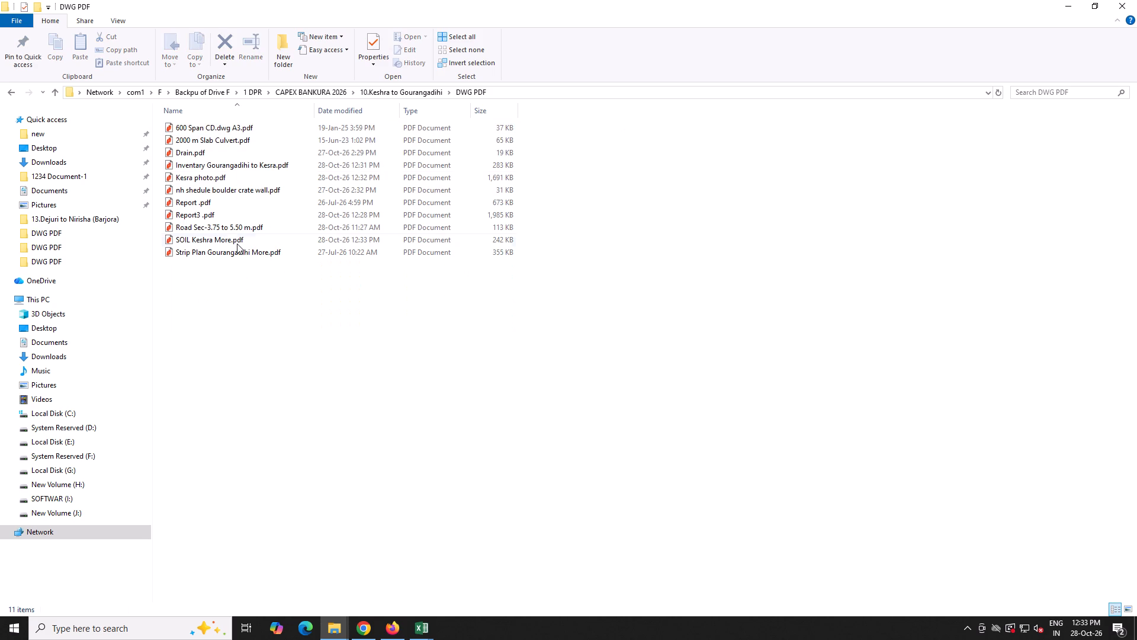
pyautogui.click(205, 213)
pyautogui.click(195, 214)
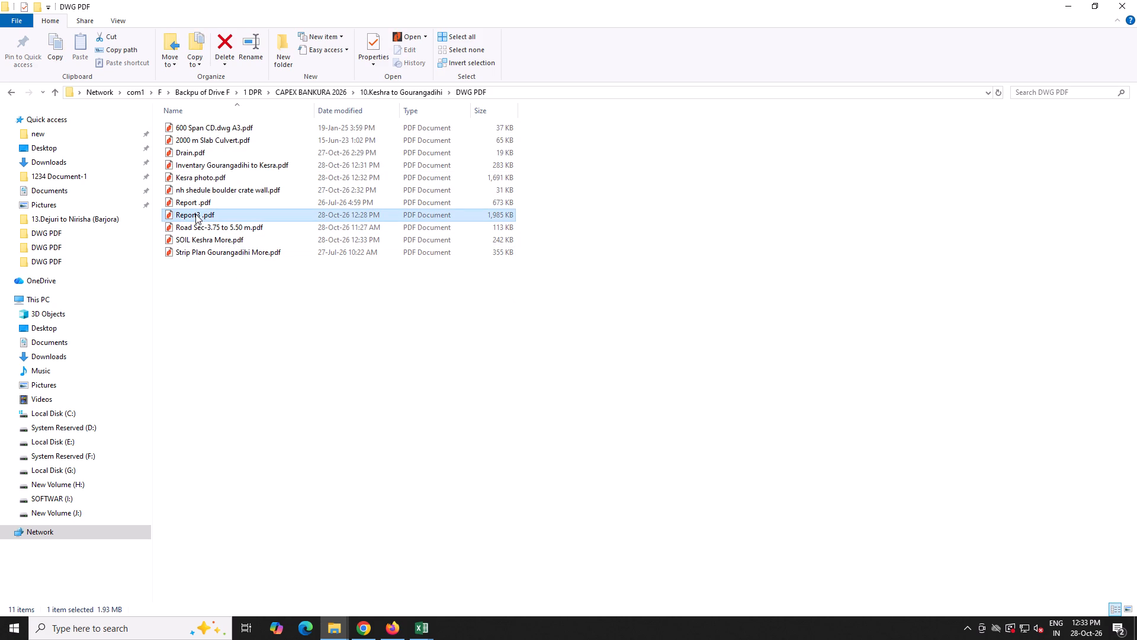
pyautogui.hotkey('ctrl', 'v')
pyautogui.click(246, 281)
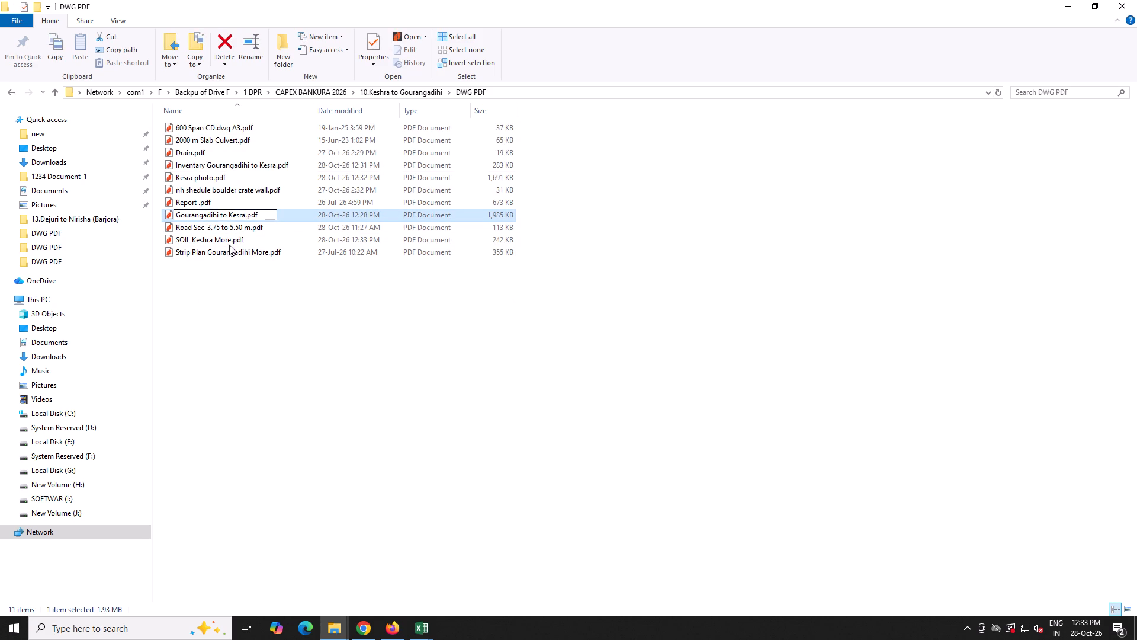
# Check the older Report .pdf in the DWG PDF folder, close it and delete the file.
pyautogui.doubleClick(196, 219)
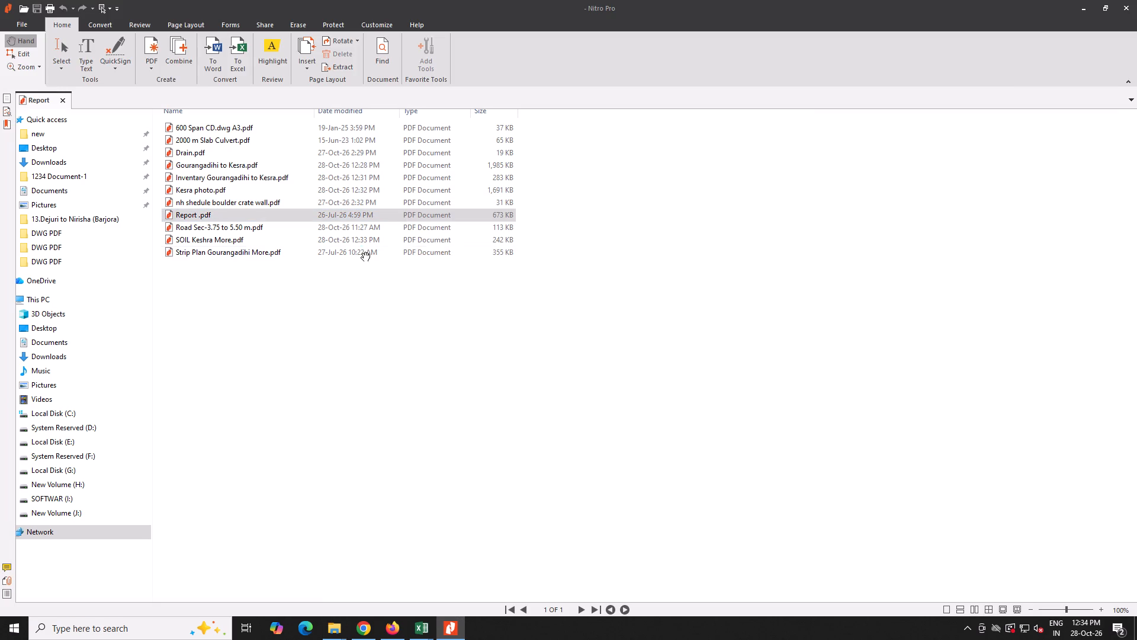
pyautogui.scroll(-5, 561, 327)
pyautogui.click(1120, 9)
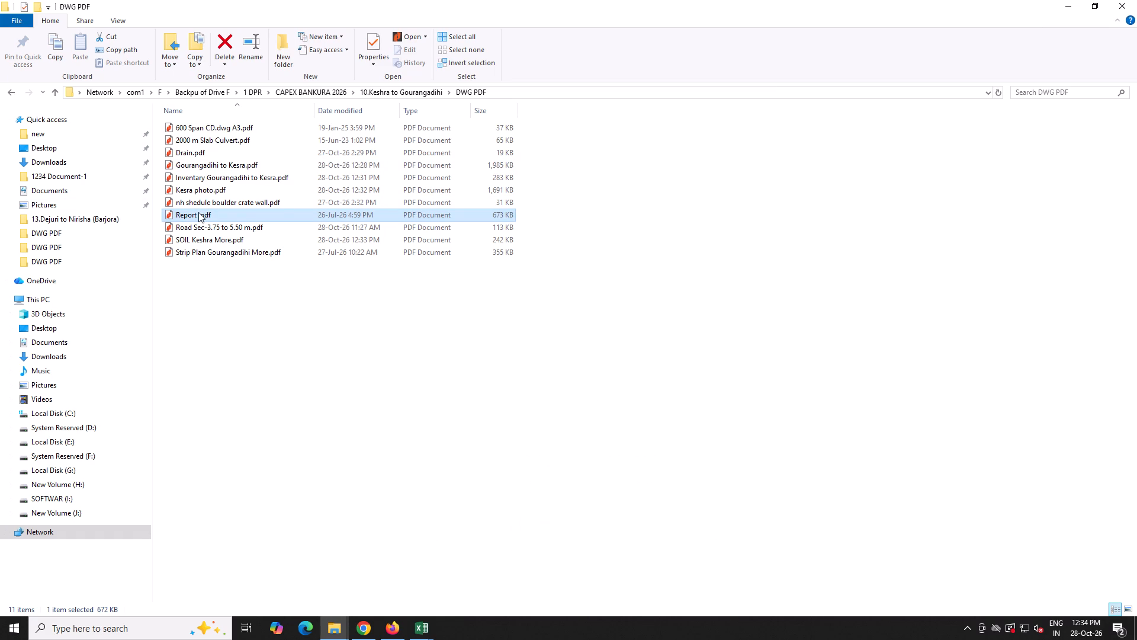
pyautogui.press('Delete')
pyautogui.click(621, 364)
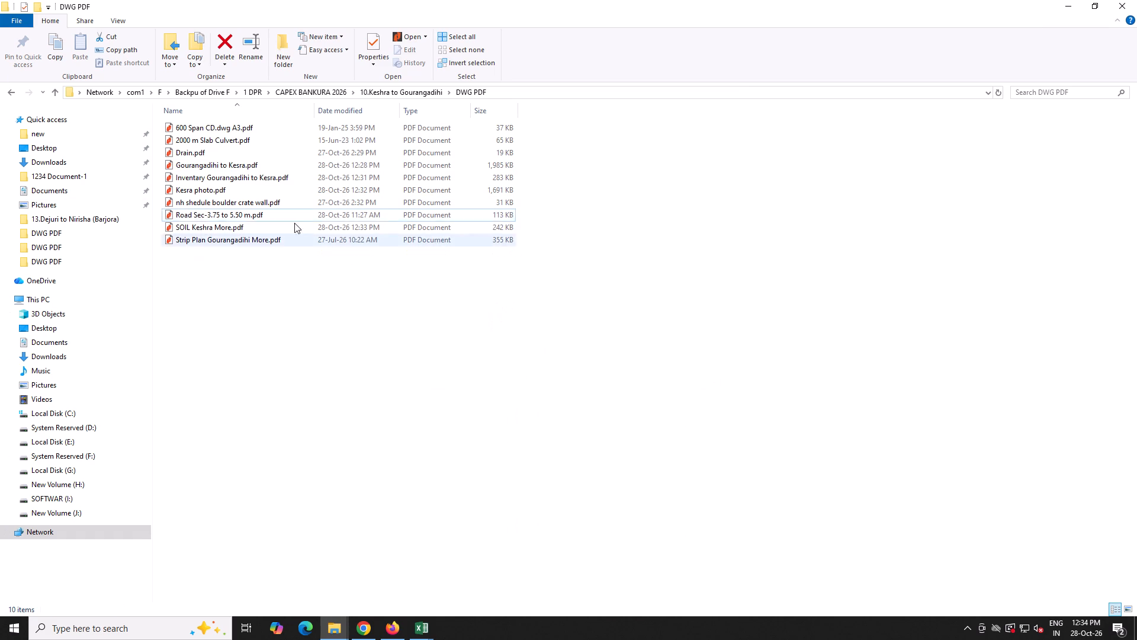
# Open Gourangadihi to Kesra.pdf in Nitro Pro and go through it to the Geotag Photographes title page.
pyautogui.doubleClick(240, 168)
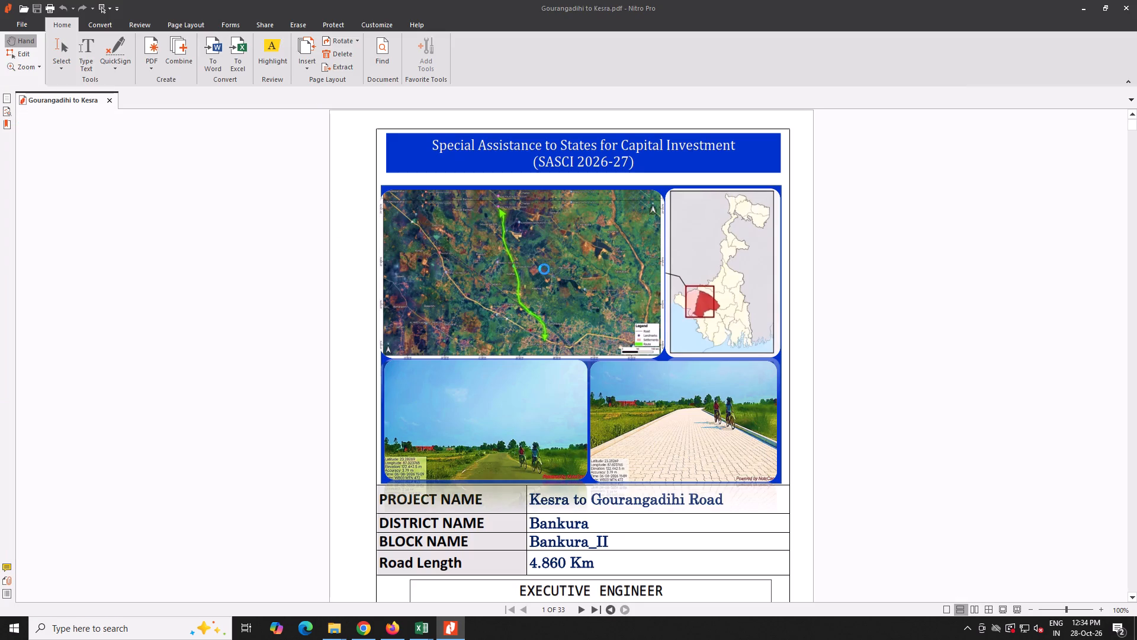
pyautogui.scroll(-20, 583, 309)
pyautogui.scroll(-15, 583, 309)
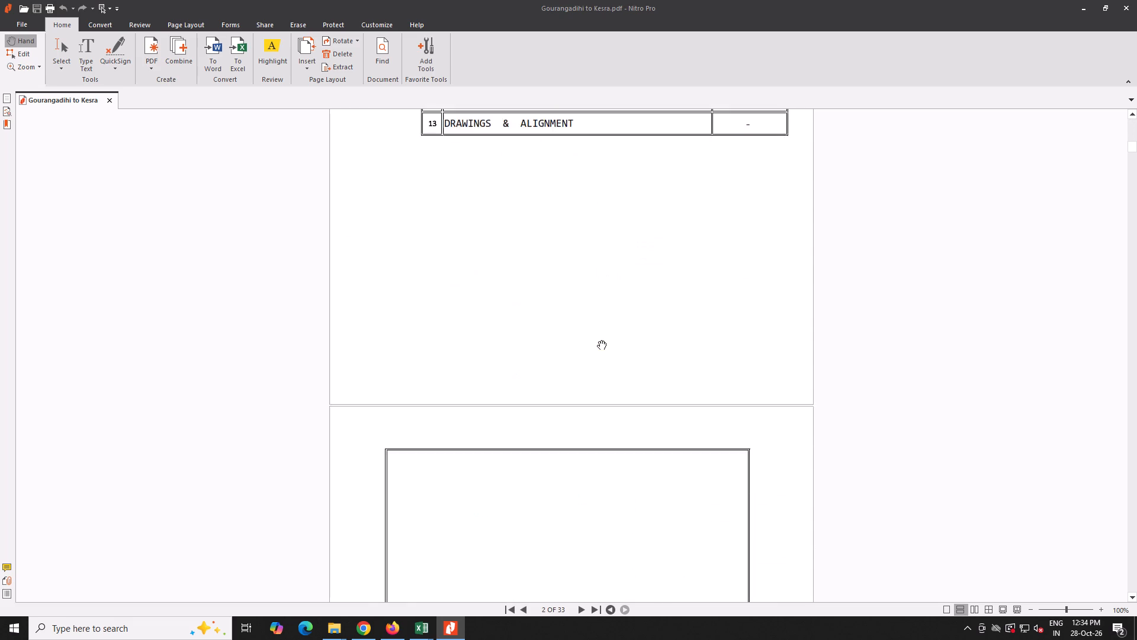
pyautogui.scroll(-20, 598, 340)
pyautogui.scroll(-20, 598, 340)
pyautogui.scroll(-6, 598, 340)
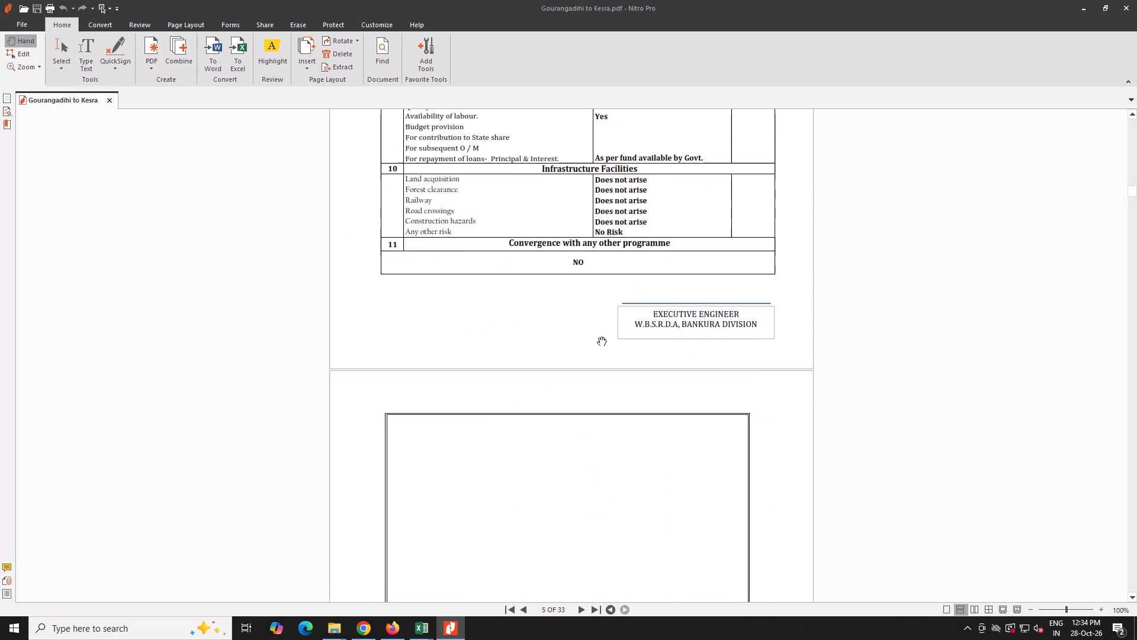
pyautogui.scroll(-8, 598, 337)
pyautogui.scroll(1, 593, 340)
pyautogui.scroll(-20, 593, 340)
pyautogui.scroll(-8, 593, 340)
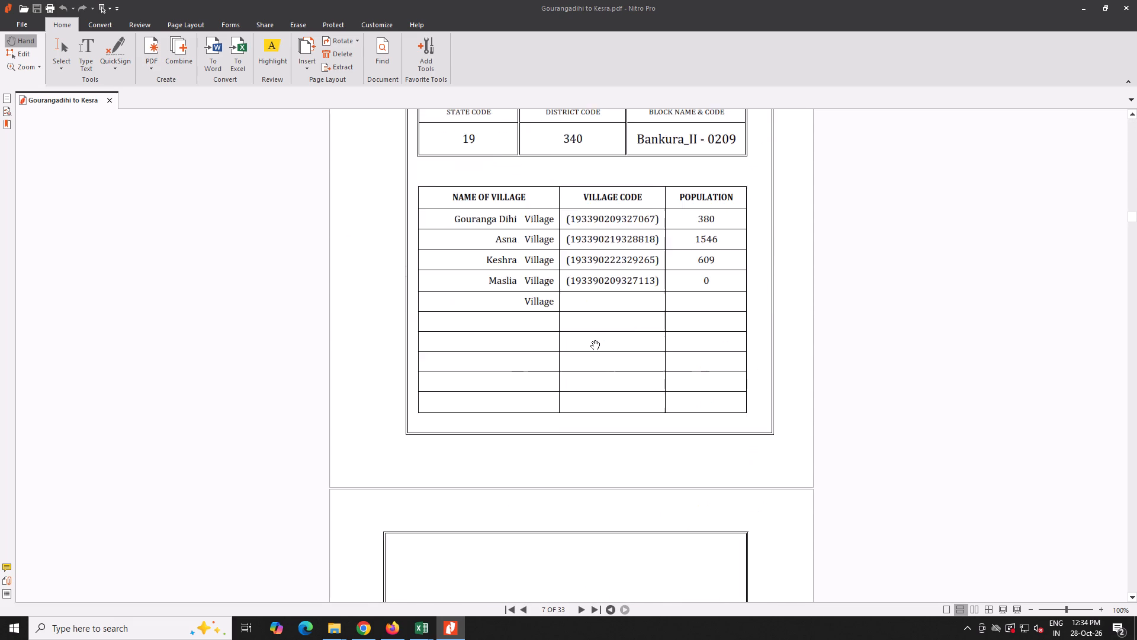
pyautogui.scroll(-12, 591, 340)
# Insert Strip Plan Gourangadihi More.pdf from the DWG PDF folder of 10.Keshra to Gourangadihi before the Geotag Photographes title page.
pyautogui.click(311, 54)
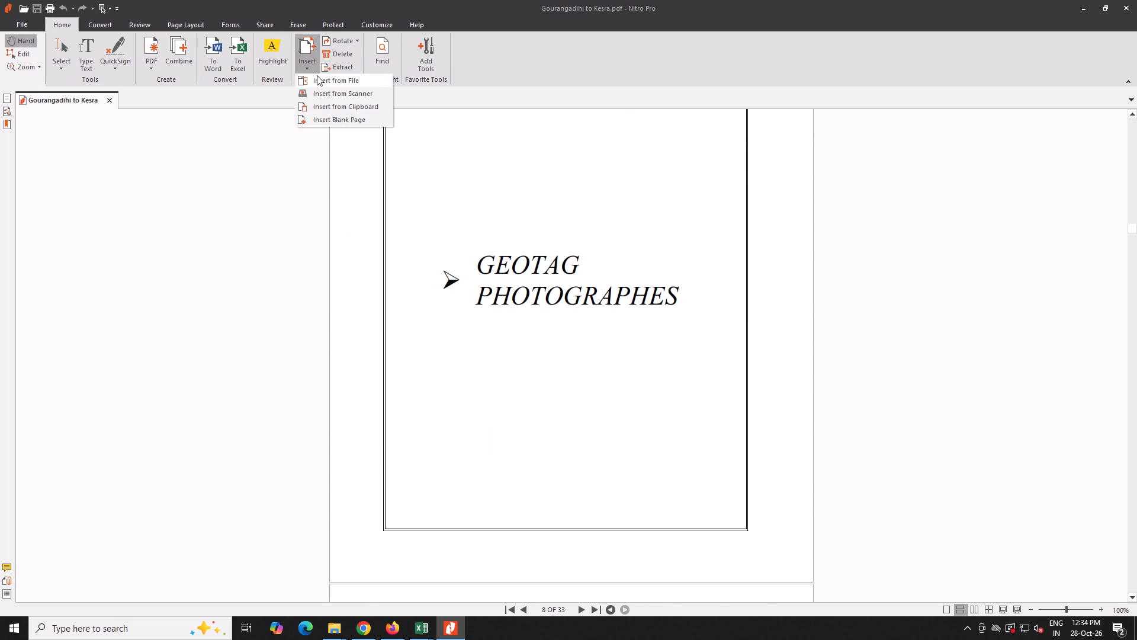
pyautogui.click(317, 75)
pyautogui.click(378, 224)
pyautogui.doubleClick(377, 229)
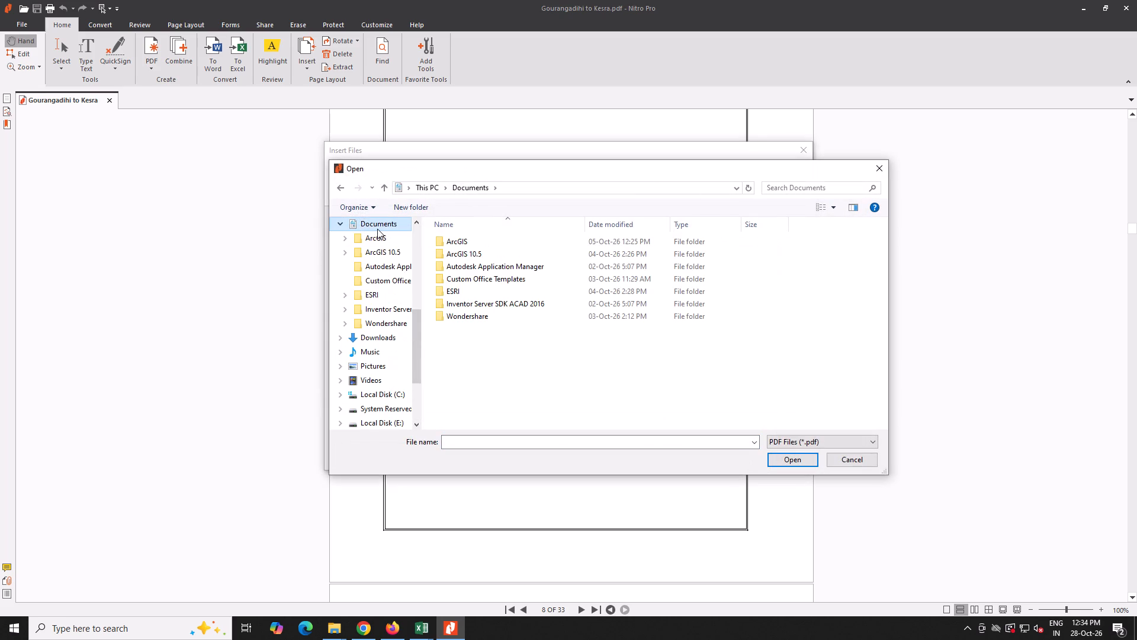
pyautogui.click(336, 188)
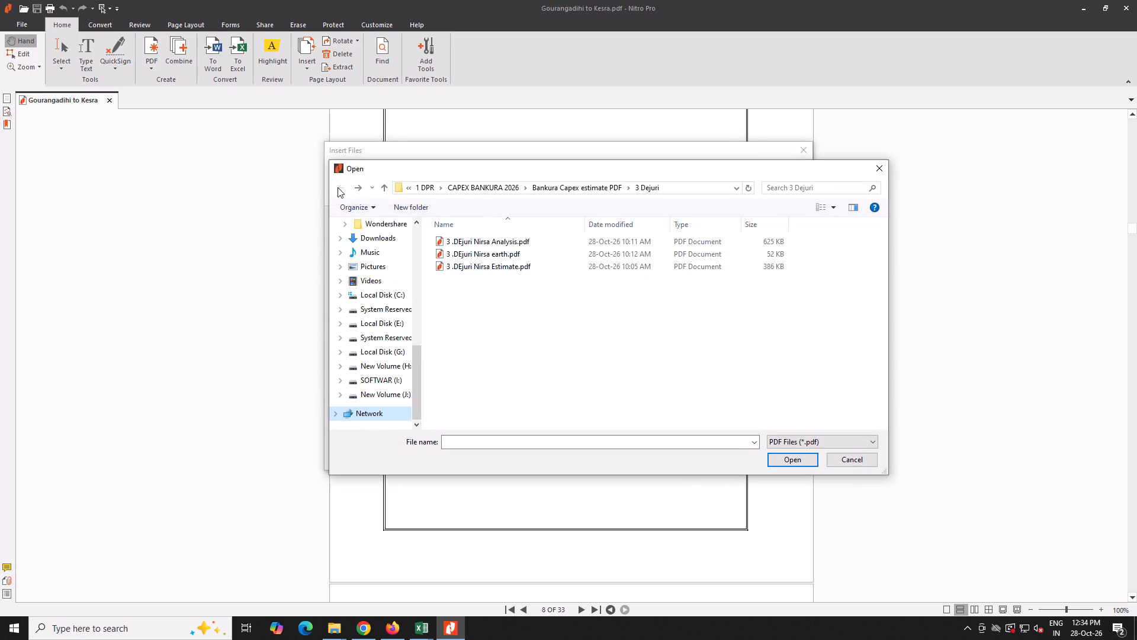
pyautogui.click(568, 187)
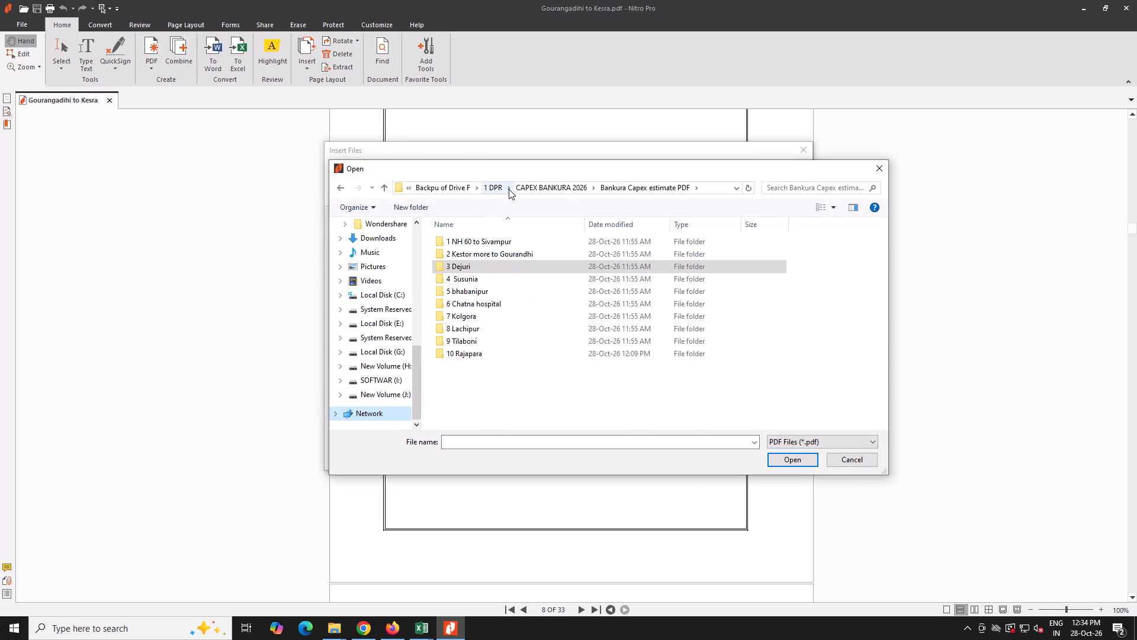
pyautogui.click(540, 189)
pyautogui.click(487, 287)
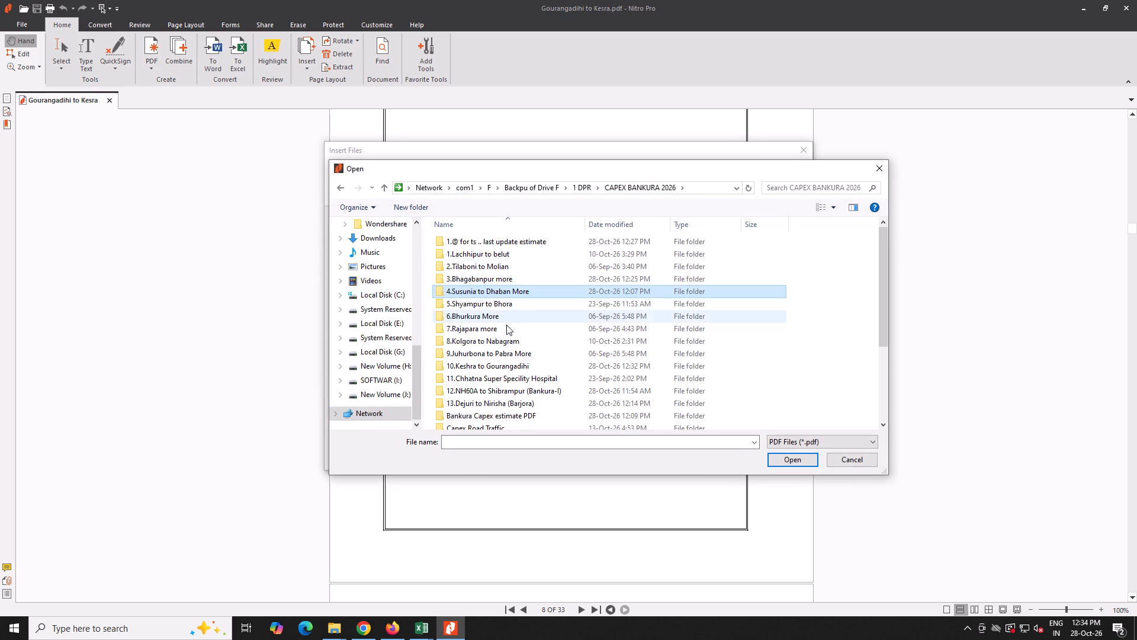
pyautogui.doubleClick(500, 365)
pyautogui.doubleClick(462, 242)
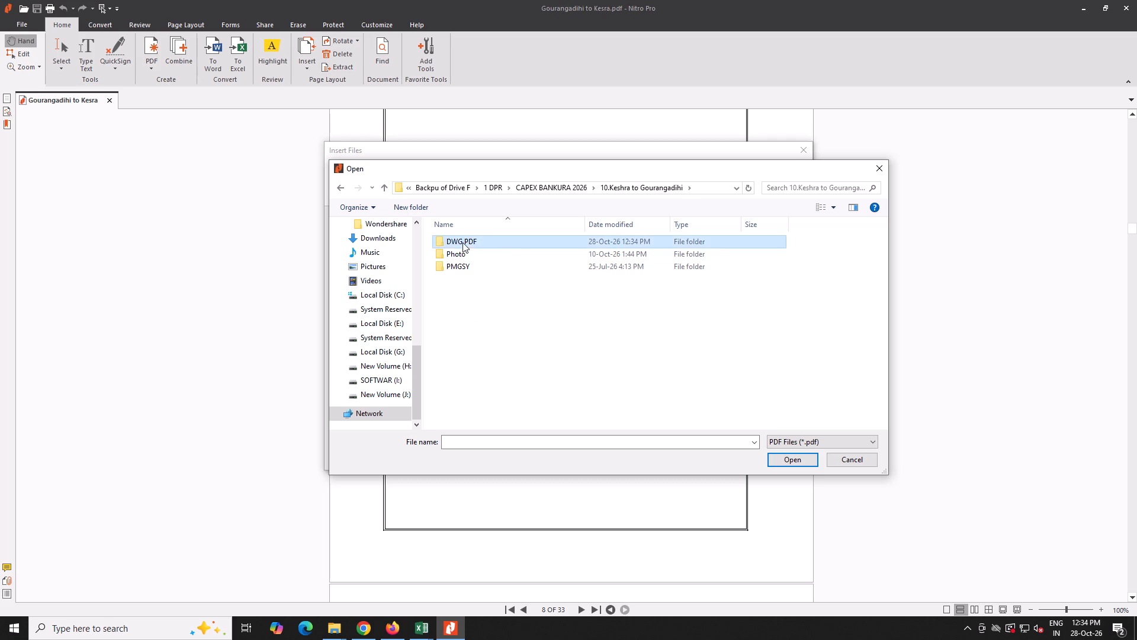
pyautogui.doubleClick(491, 355)
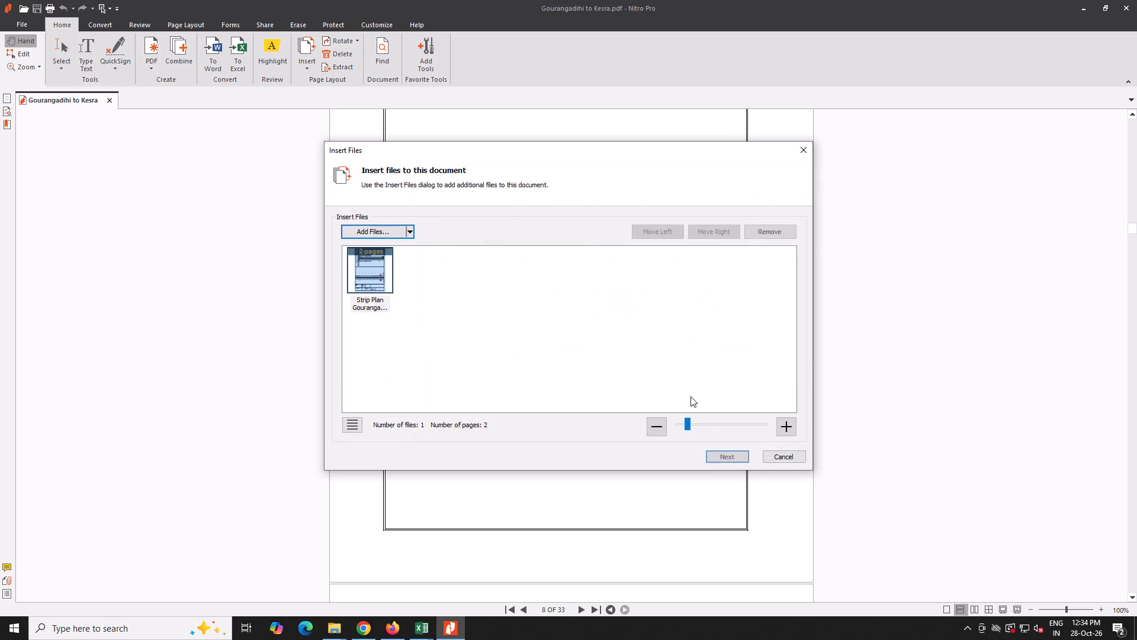
pyautogui.click(722, 458)
pyautogui.click(593, 397)
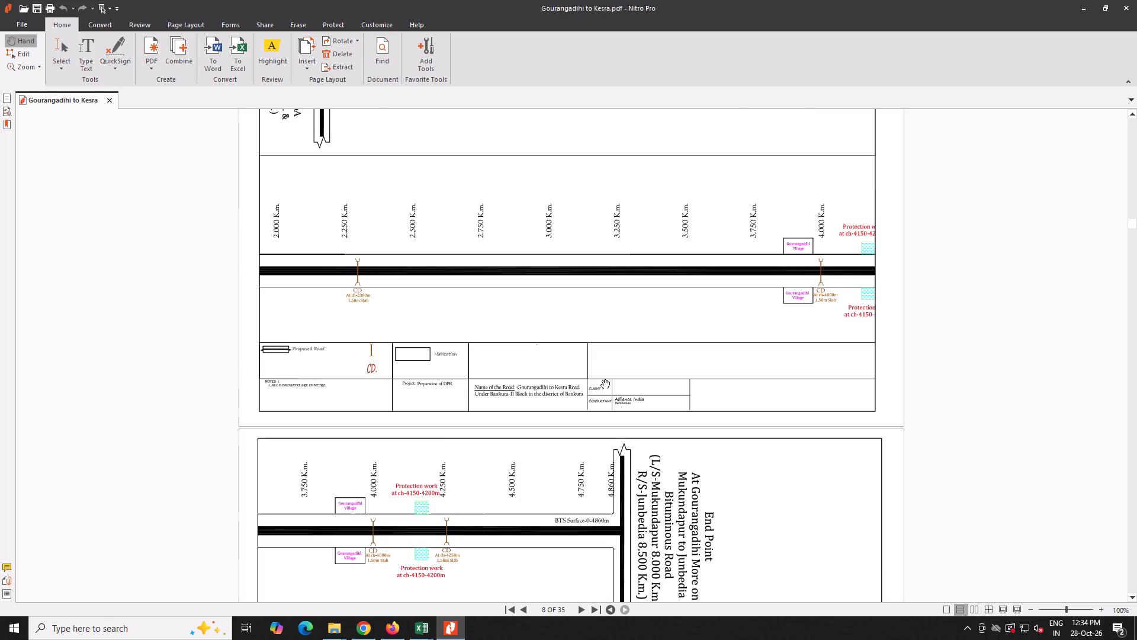
# Insert all pages of Kesra photo.pdf from the DWG PDF folder before the Preface Report title page.
pyautogui.scroll(-9, 604, 364)
pyautogui.scroll(1, 599, 367)
pyautogui.scroll(-20, 599, 369)
pyautogui.scroll(-9, 599, 369)
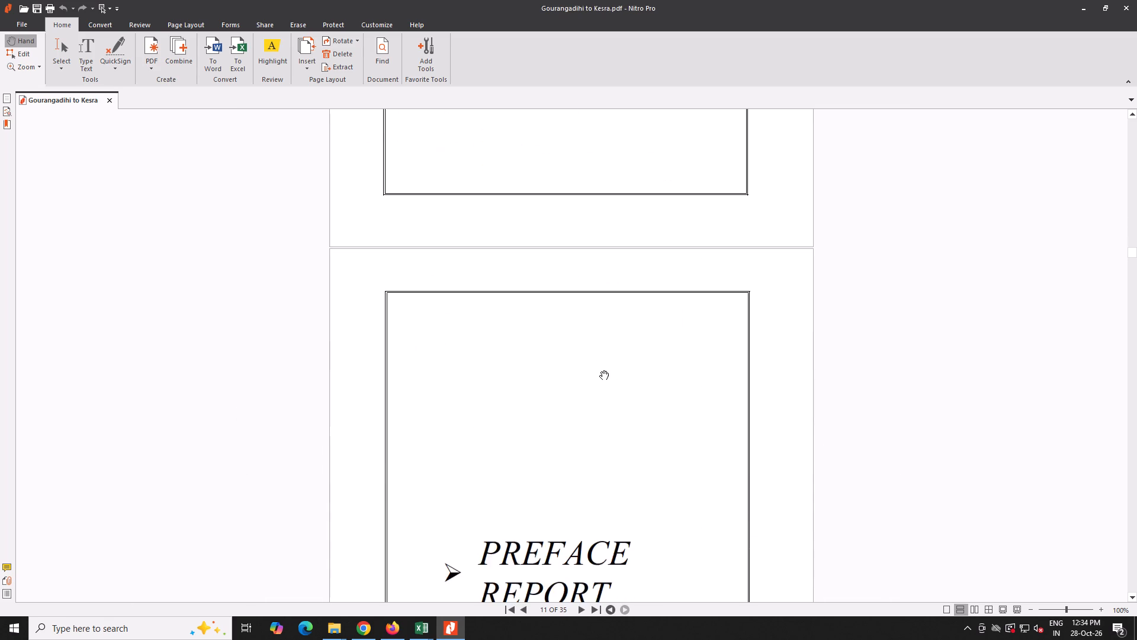
pyautogui.scroll(-5, 600, 370)
pyautogui.click(310, 68)
pyautogui.click(320, 84)
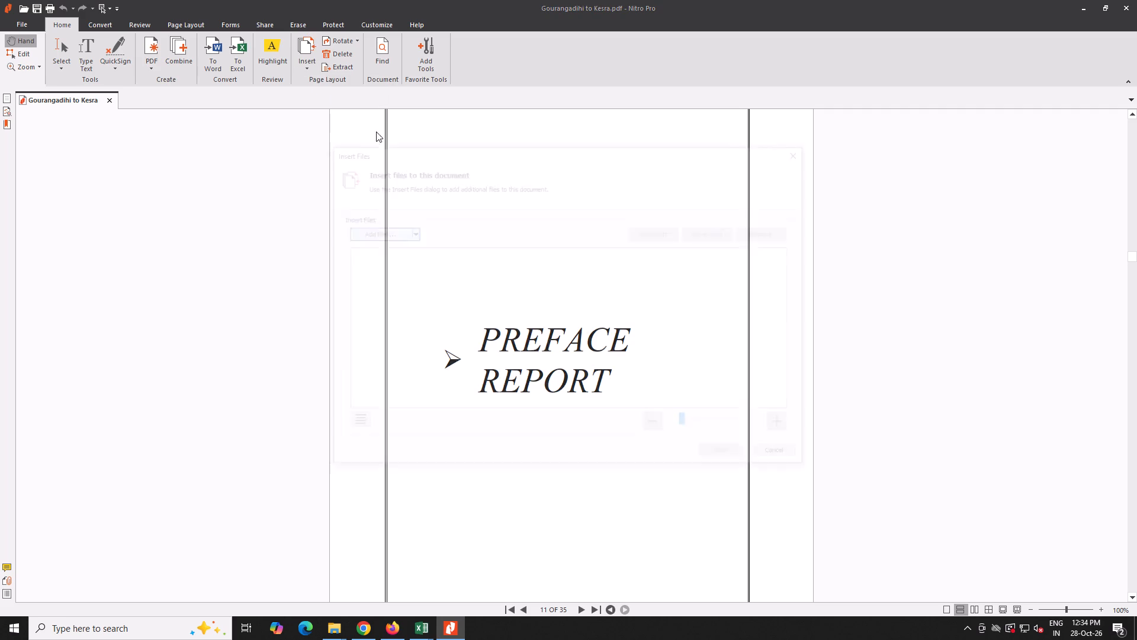
pyautogui.click(382, 235)
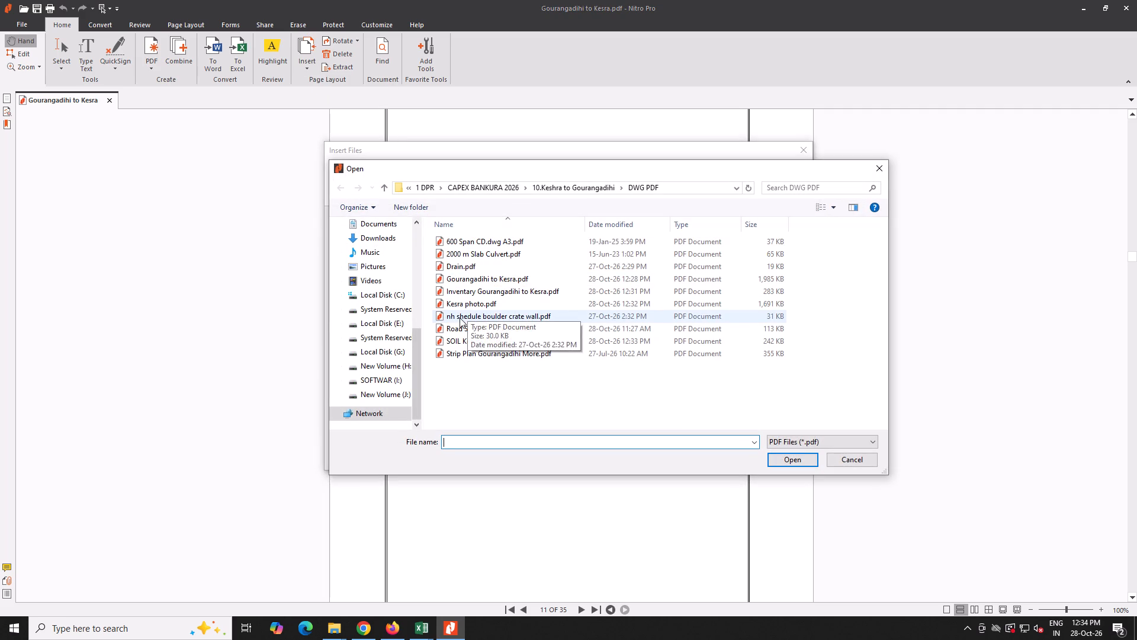
pyautogui.doubleClick(485, 300)
pyautogui.click(733, 455)
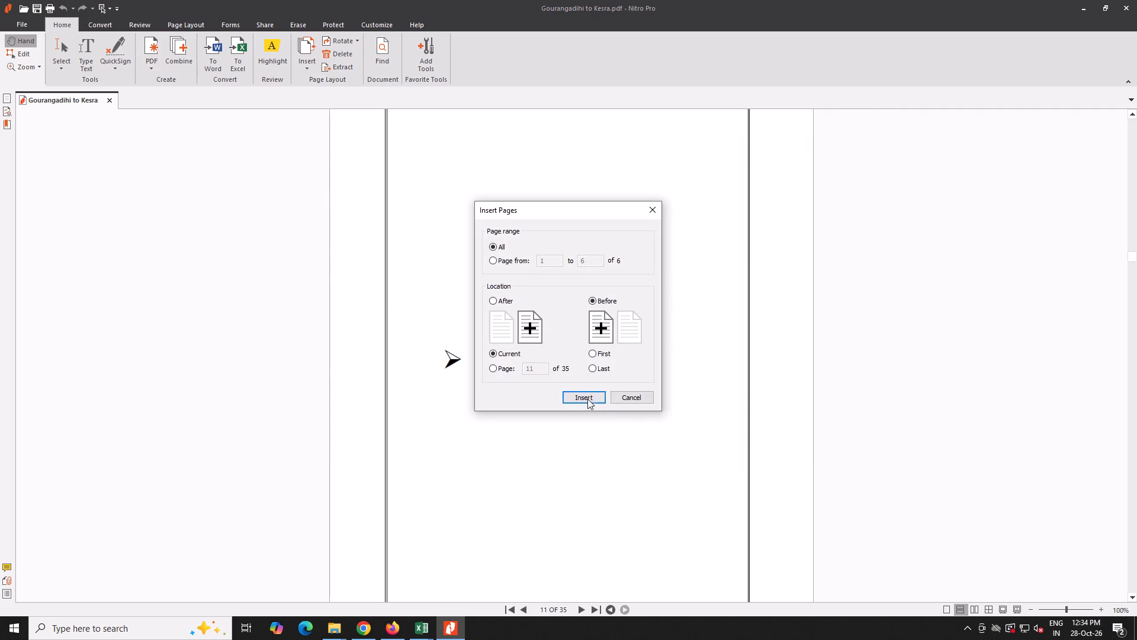
pyautogui.click(587, 396)
# Insert Inventary Gourangadihi to Kesra.pdf from the DWG PDF folder before the Soil Investigation title page.
pyautogui.scroll(-20, 587, 396)
pyautogui.scroll(-9, 587, 396)
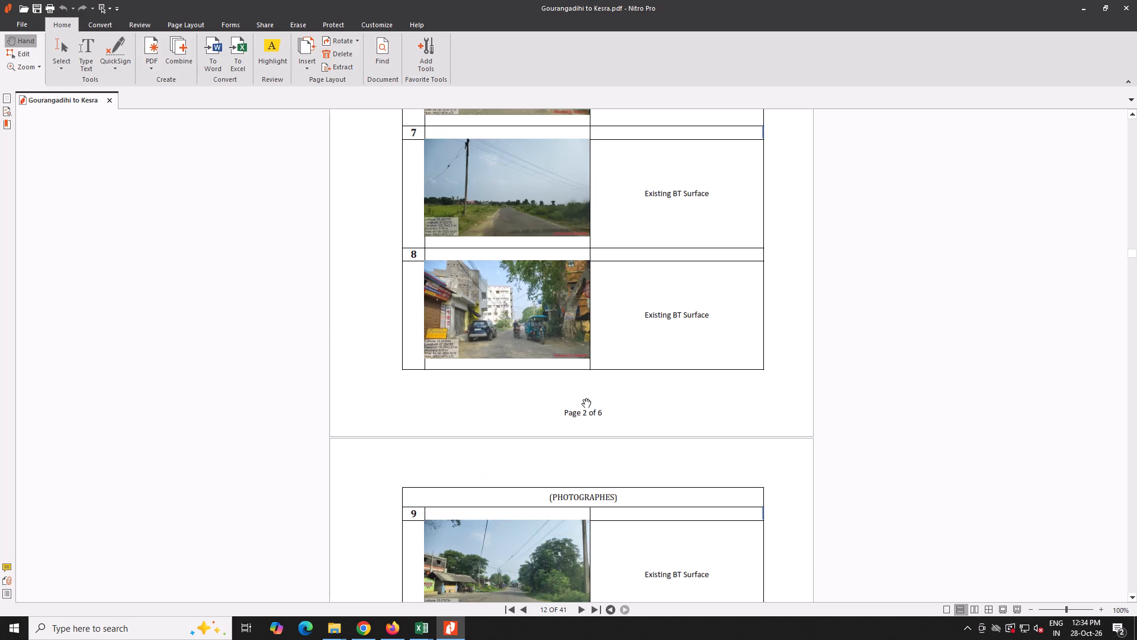
pyautogui.scroll(-20, 582, 398)
pyautogui.scroll(-20, 582, 398)
pyautogui.scroll(-6, 582, 398)
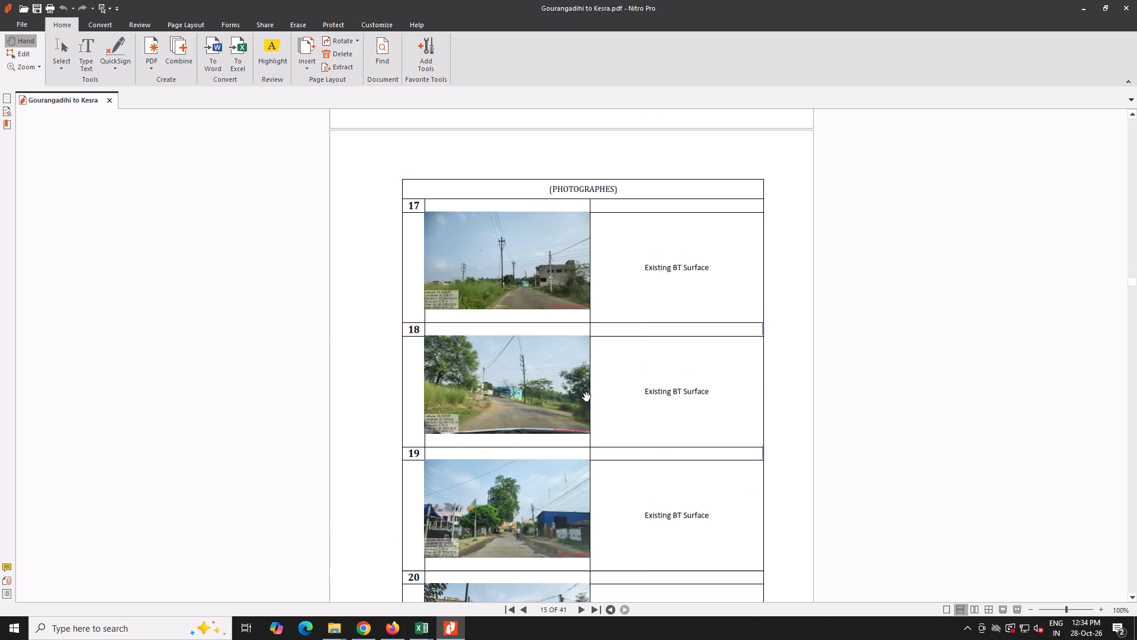
pyautogui.scroll(-20, 582, 392)
pyautogui.scroll(-20, 582, 392)
pyautogui.scroll(-5, 582, 392)
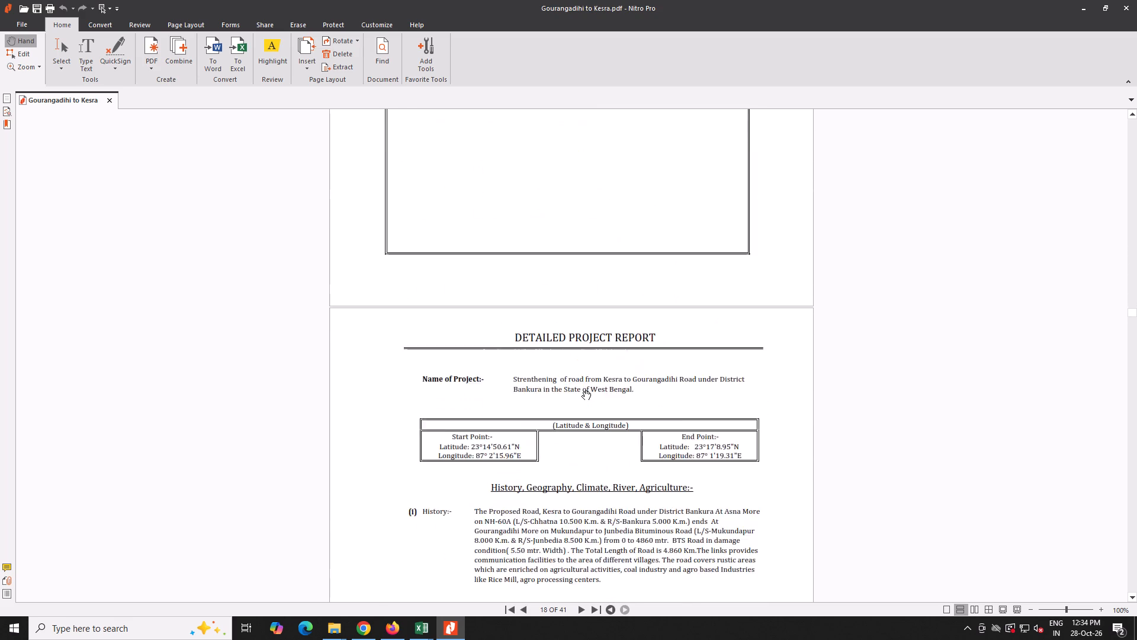
pyautogui.scroll(-19, 582, 391)
pyautogui.scroll(1, 583, 391)
pyautogui.scroll(-20, 583, 391)
pyautogui.scroll(-3, 583, 391)
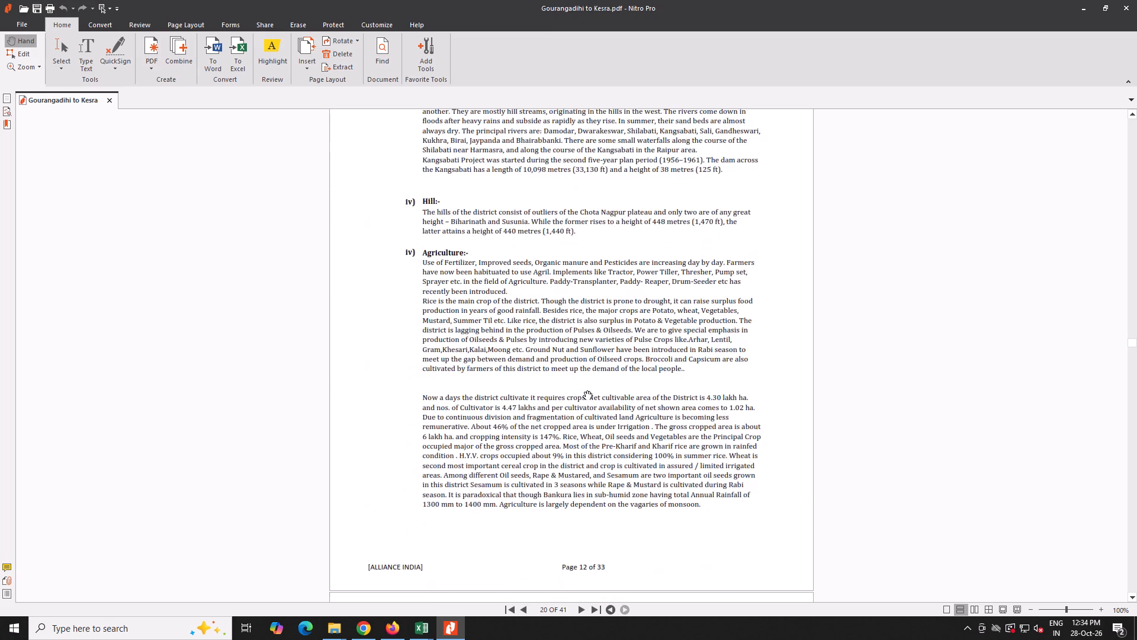
pyautogui.scroll(-20, 583, 391)
pyautogui.scroll(-20, 583, 391)
pyautogui.scroll(-6, 583, 391)
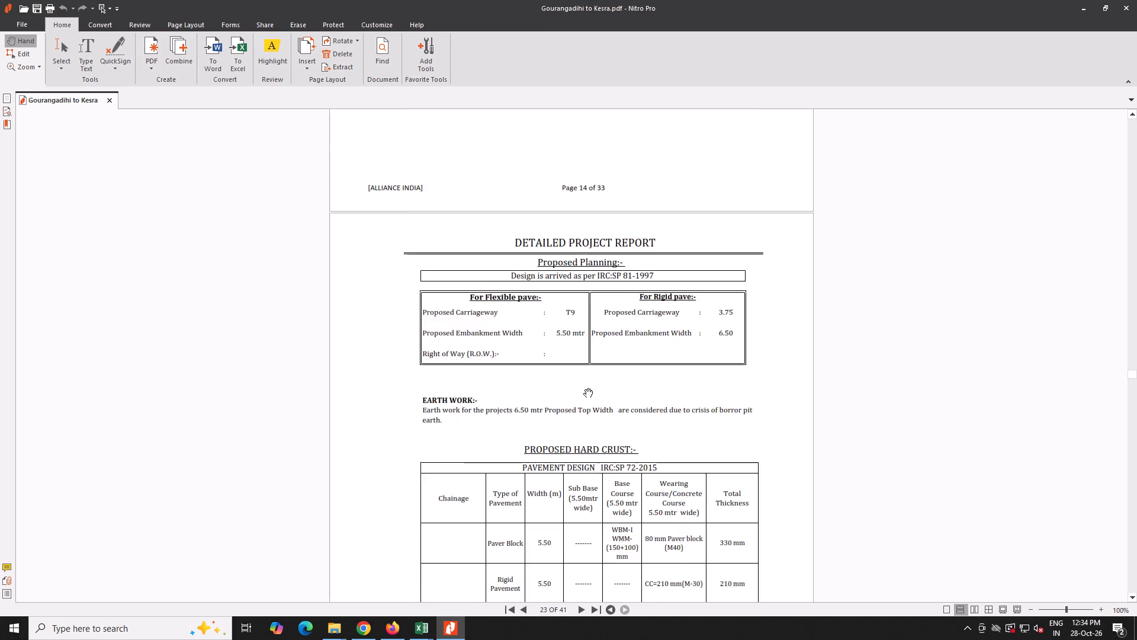
pyautogui.scroll(-20, 584, 388)
pyautogui.scroll(-20, 584, 388)
pyautogui.scroll(-5, 584, 388)
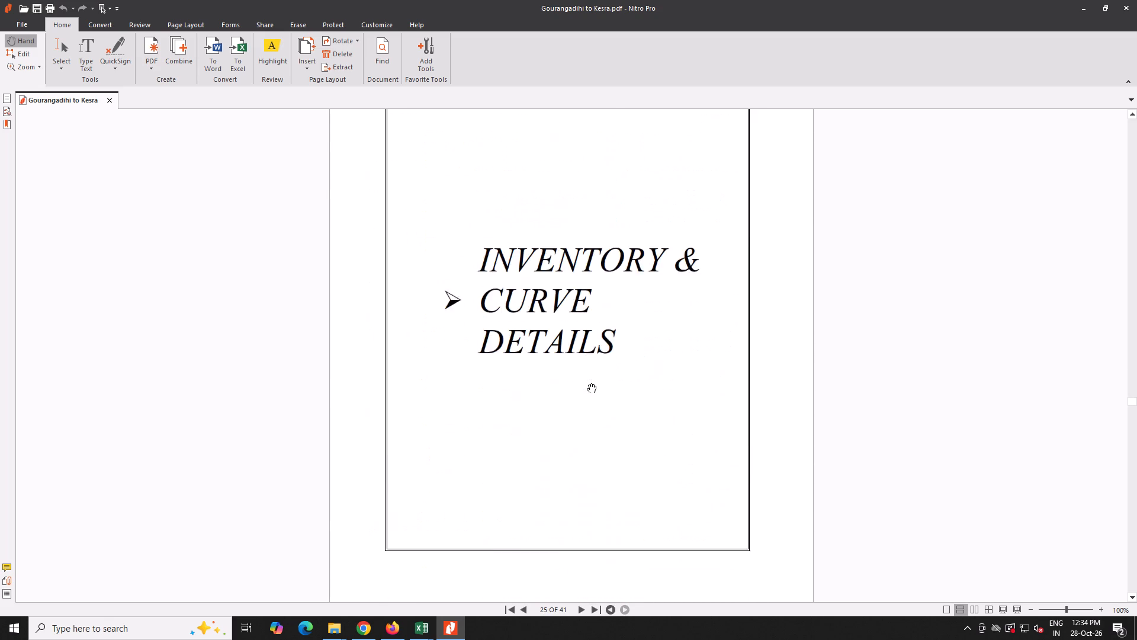
pyautogui.scroll(-10, 587, 383)
pyautogui.click(587, 384)
pyautogui.scroll(-4, 588, 384)
pyautogui.scroll(2, 577, 367)
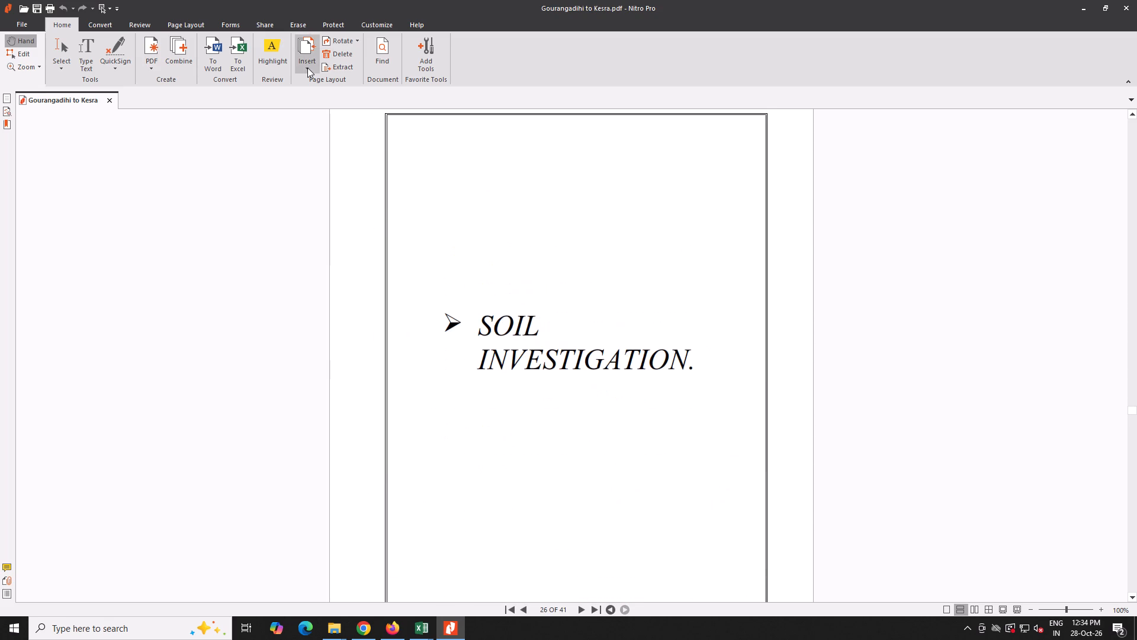
pyautogui.click(307, 68)
pyautogui.click(314, 84)
pyautogui.click(381, 231)
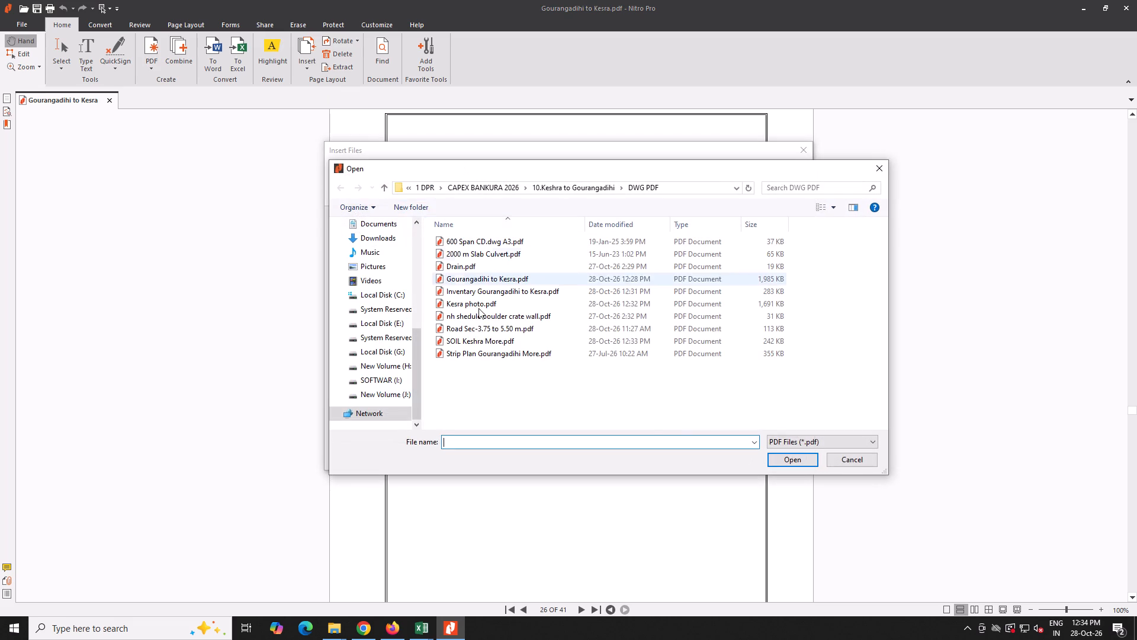
pyautogui.doubleClick(487, 291)
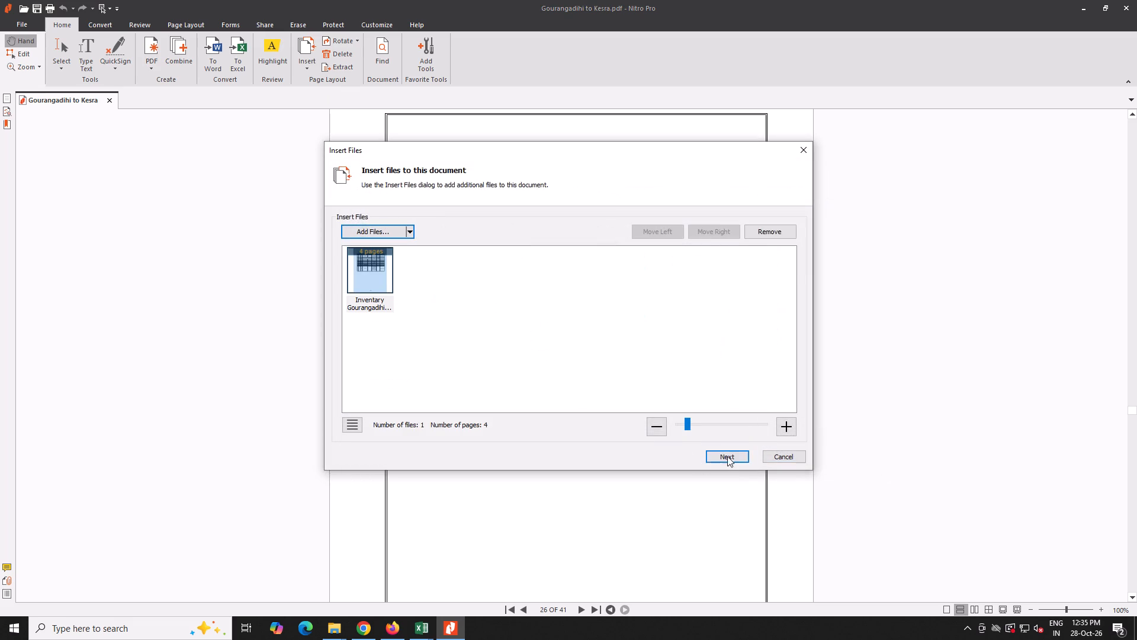
pyautogui.click(727, 456)
pyautogui.click(583, 396)
# Insert SOIL Keshra More.pdf from the DWG PDF folder before the Traffic Census & Pavement Design title page.
pyautogui.scroll(-5, 625, 367)
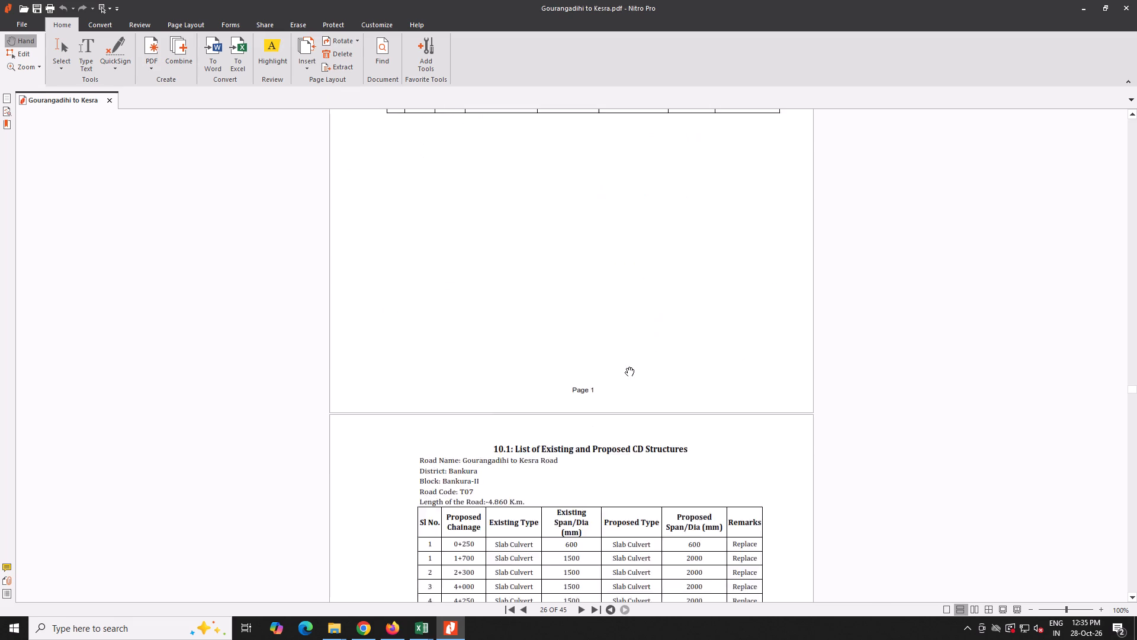
pyautogui.scroll(-20, 625, 367)
pyautogui.scroll(-20, 625, 367)
pyautogui.scroll(-6, 625, 367)
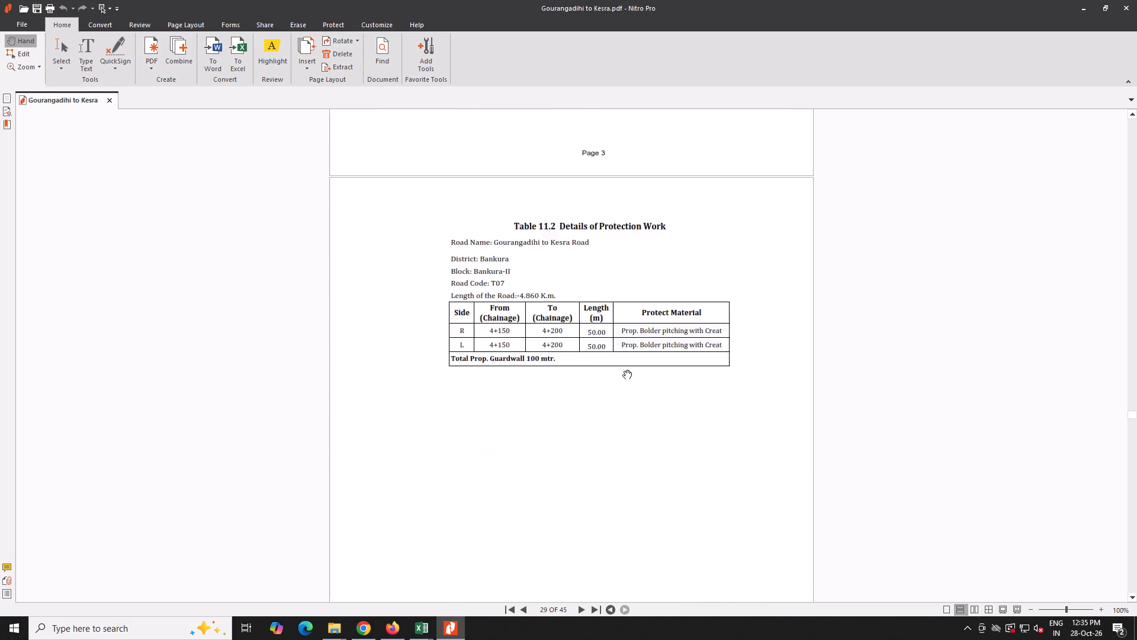
pyautogui.scroll(-20, 623, 370)
pyautogui.scroll(-19, 623, 370)
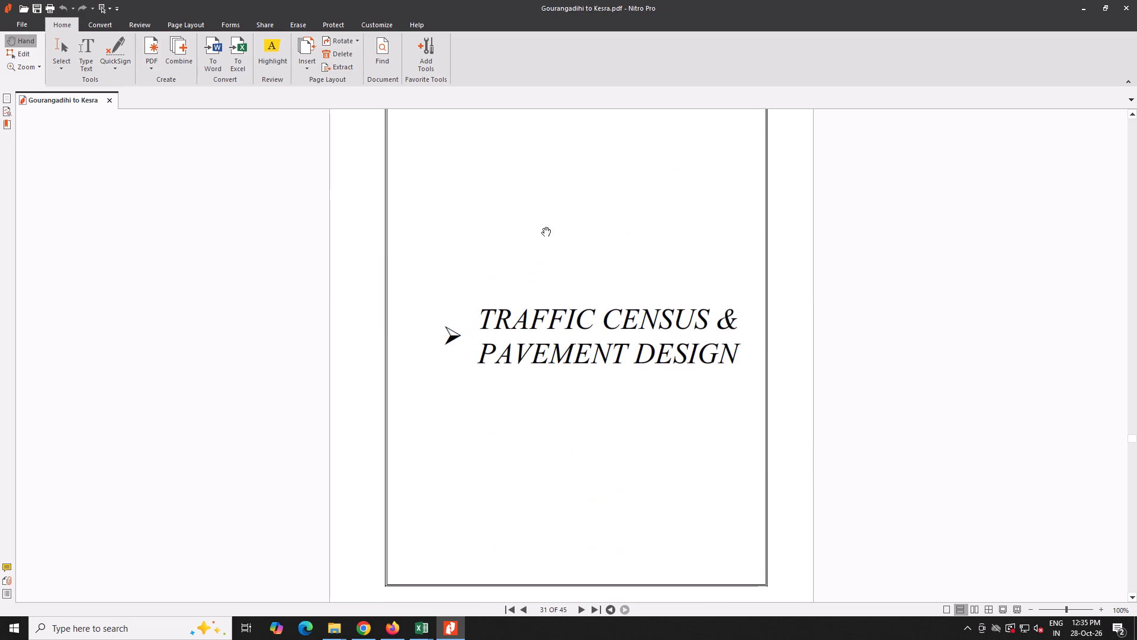
pyautogui.click(312, 67)
pyautogui.click(328, 82)
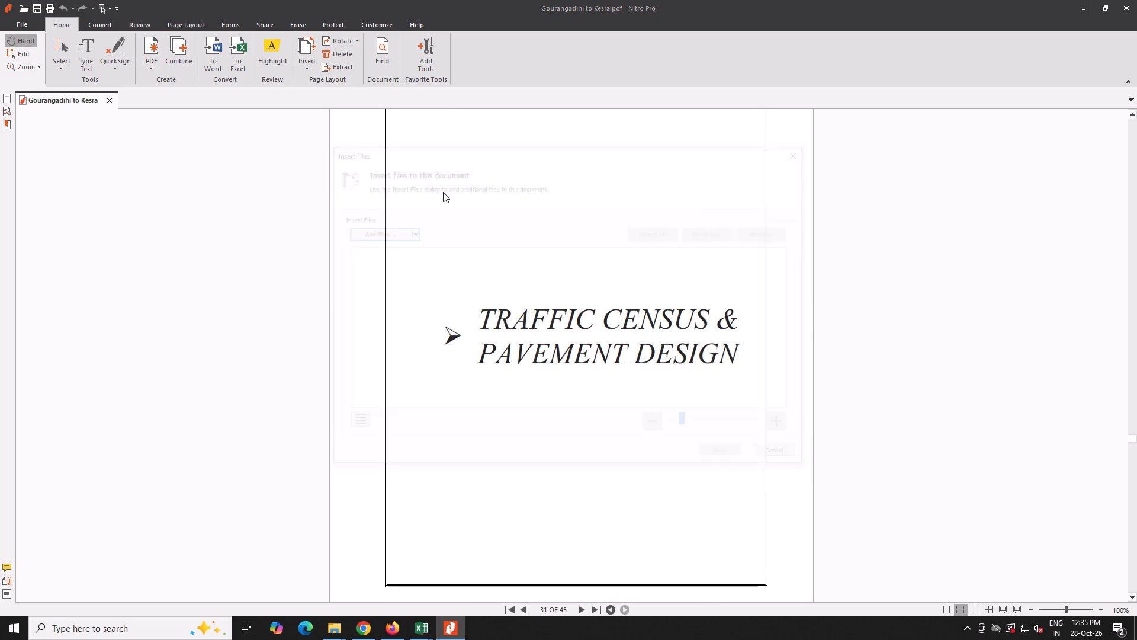
pyautogui.click(385, 239)
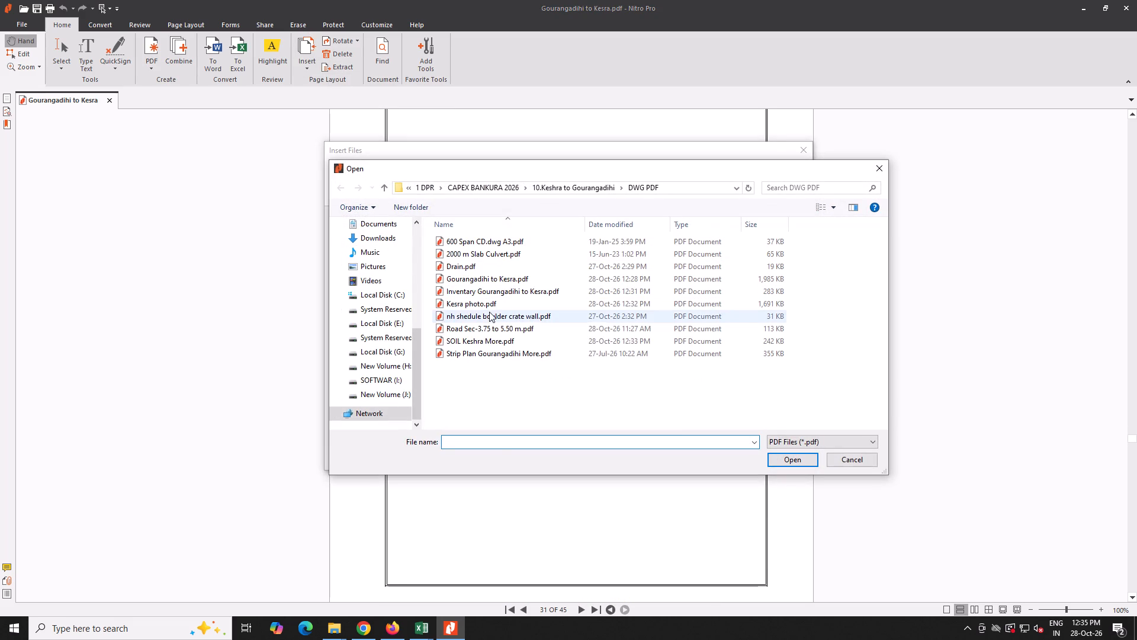
pyautogui.doubleClick(496, 340)
pyautogui.click(731, 459)
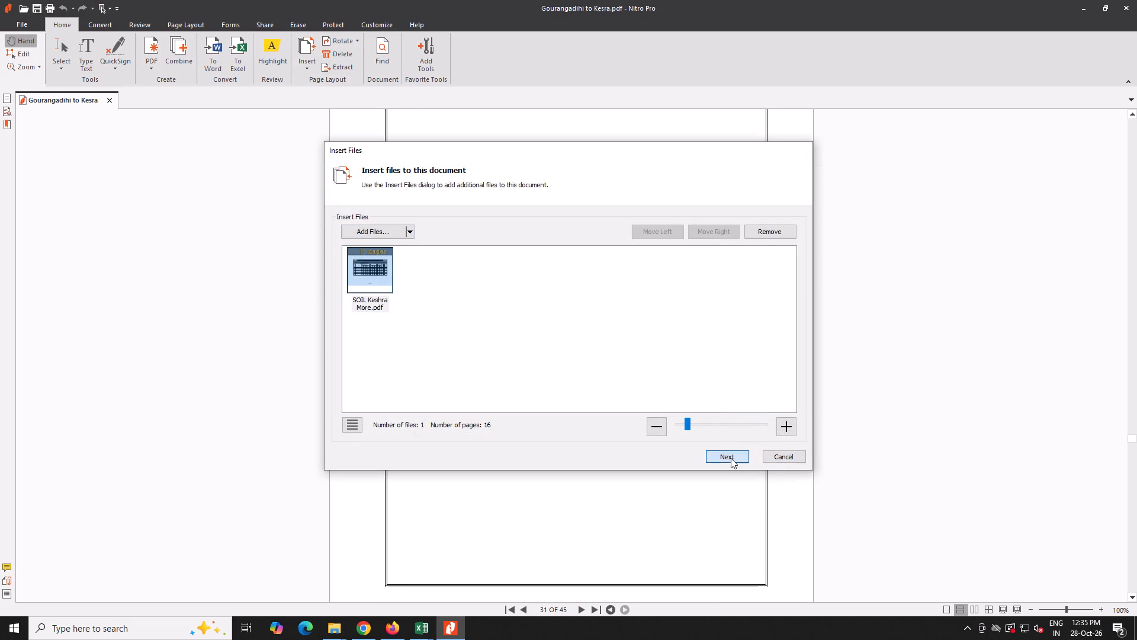
pyautogui.click(598, 396)
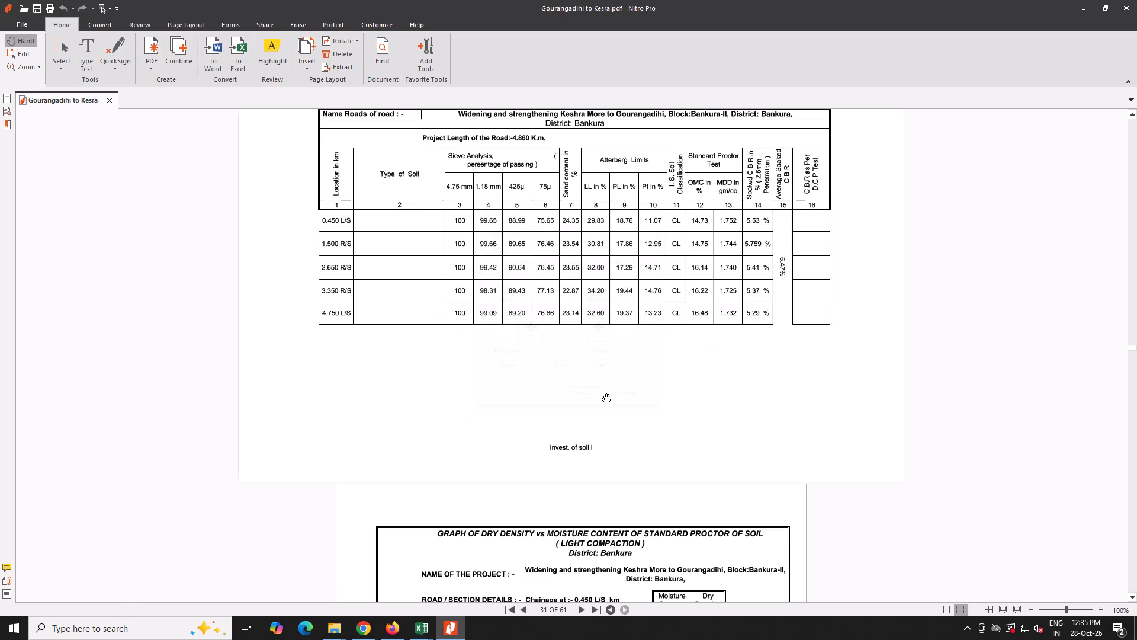
# Go through the report from the inserted soil test pages to the Drawings & Alignment title page.
pyautogui.scroll(-20, 603, 393)
pyautogui.scroll(-20, 603, 393)
pyautogui.scroll(-1, 603, 393)
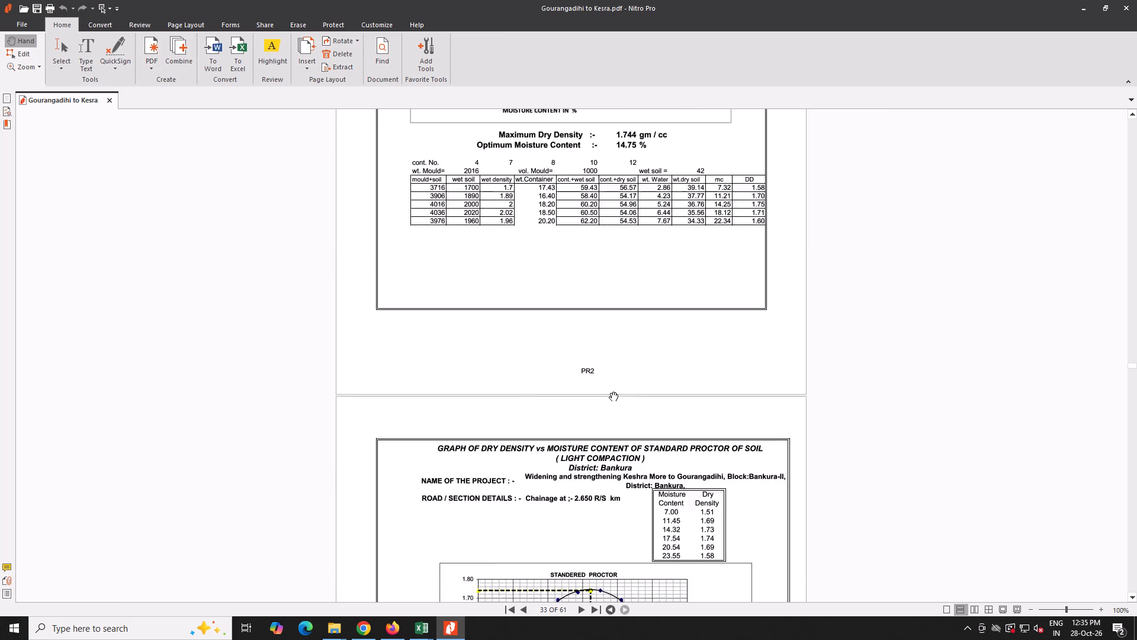
pyautogui.scroll(-20, 609, 392)
pyautogui.scroll(-14, 609, 392)
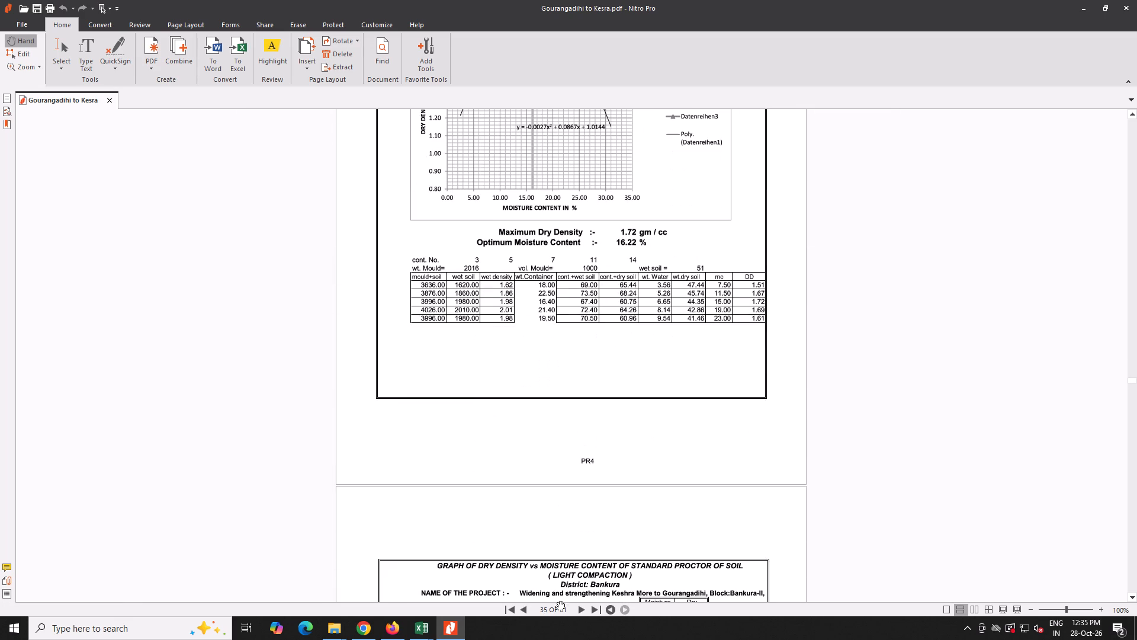
pyautogui.tripleClick(576, 609)
pyautogui.tripleClick(577, 609)
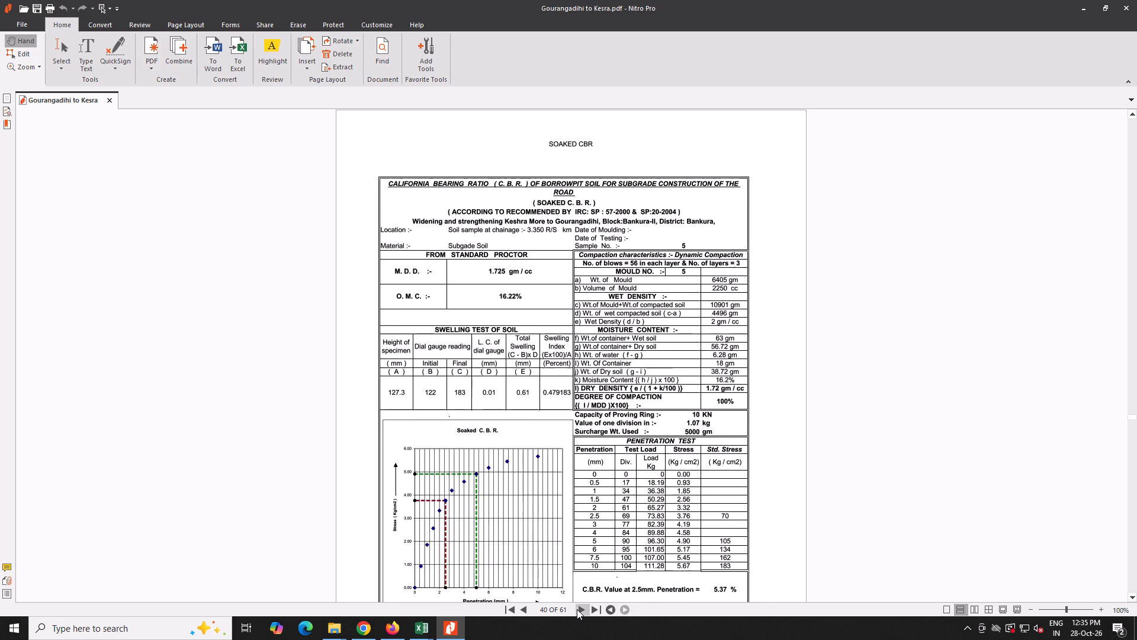
pyautogui.tripleClick(577, 609)
pyautogui.tripleClick(577, 609)
pyautogui.click(577, 609)
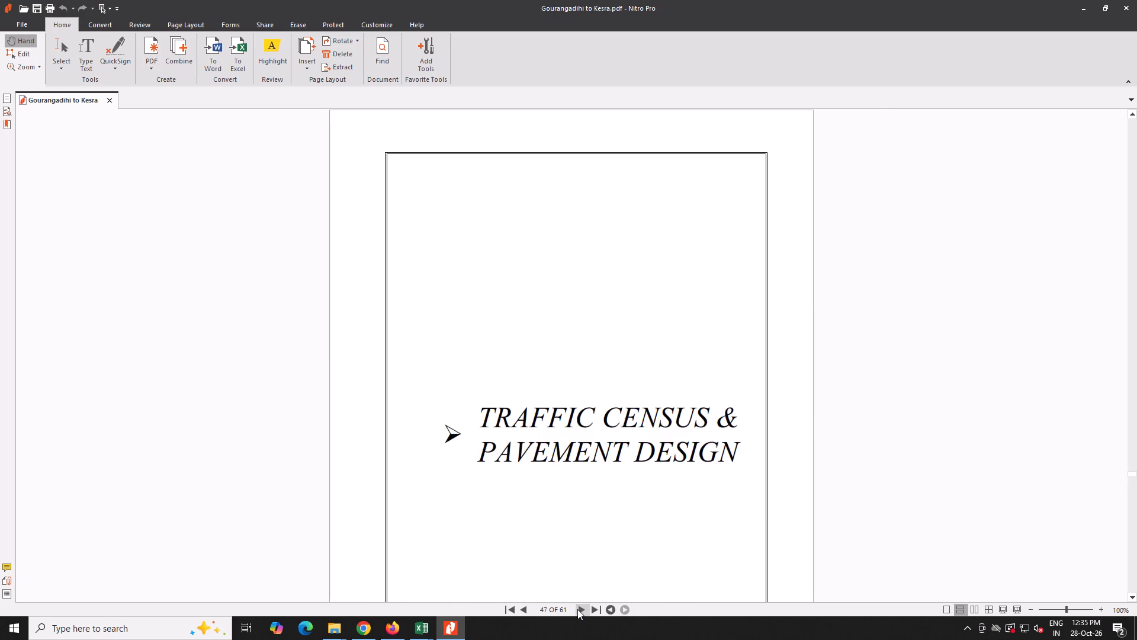
pyautogui.doubleClick(577, 609)
pyautogui.tripleClick(577, 609)
pyautogui.doubleClick(577, 609)
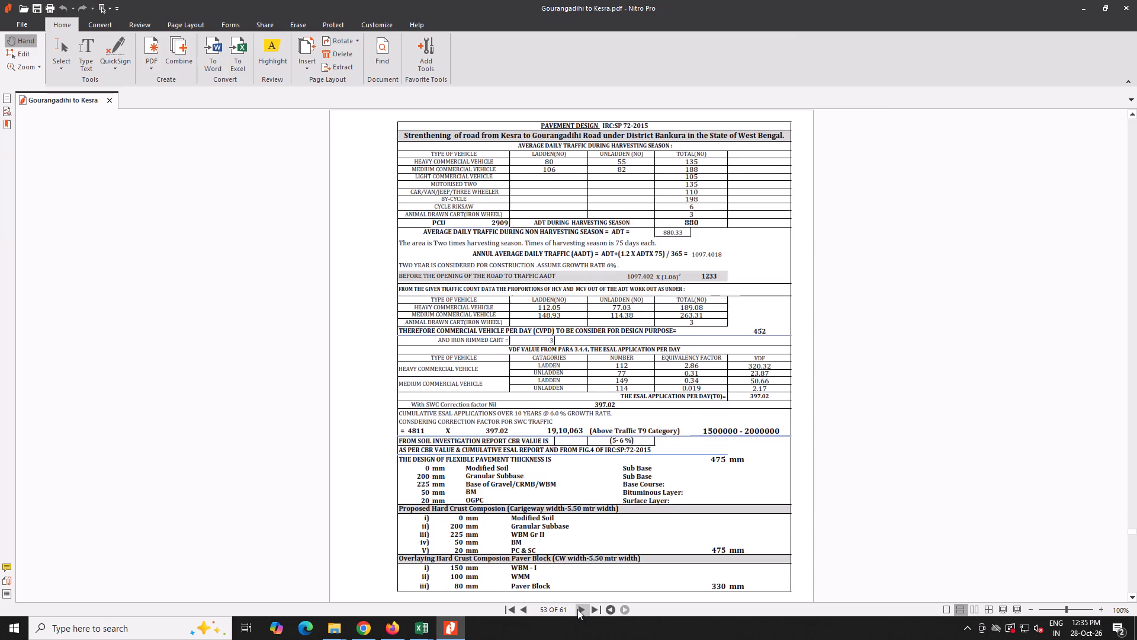
pyautogui.doubleClick(577, 609)
pyautogui.tripleClick(577, 609)
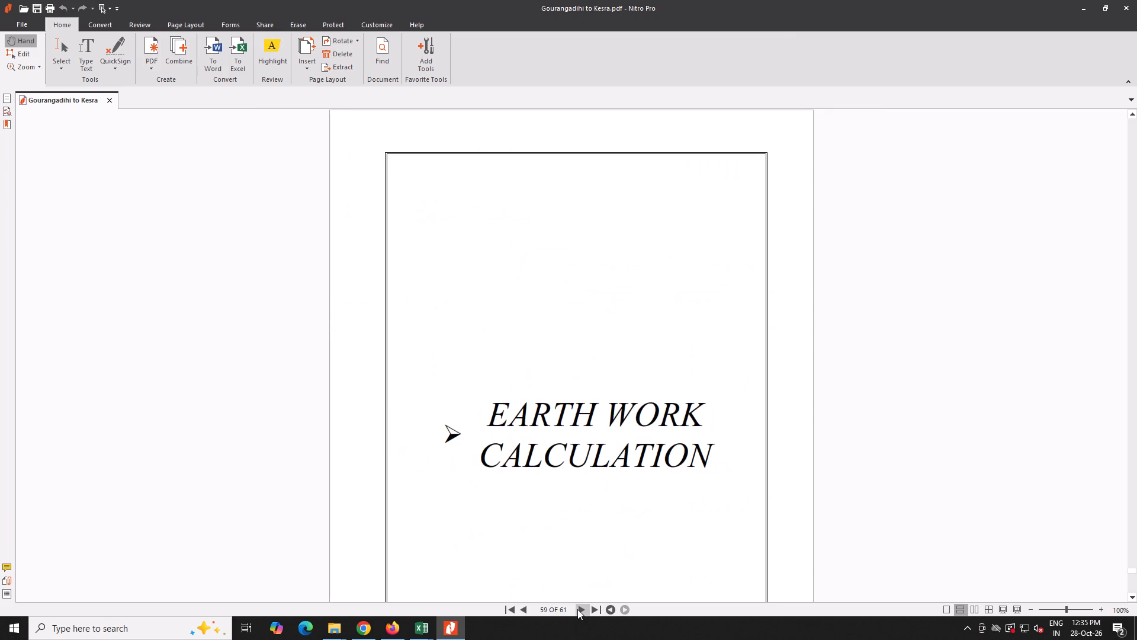
pyautogui.tripleClick(579, 609)
pyautogui.click(579, 609)
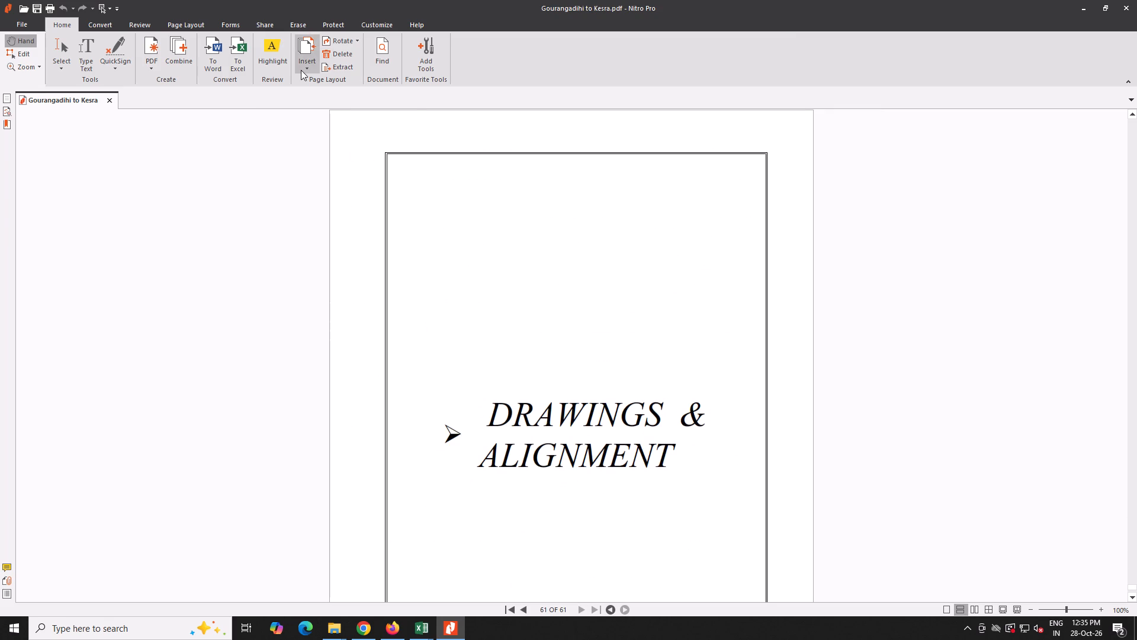
# Add the 600 Span CD.dwg A3, 2000 m Slab Culvert, Drain, nh shedule boulder crate wall and Road Sec-3.75 to 5.50 m PDFs for insertion.
pyautogui.click(300, 70)
pyautogui.click(325, 84)
pyautogui.click(384, 238)
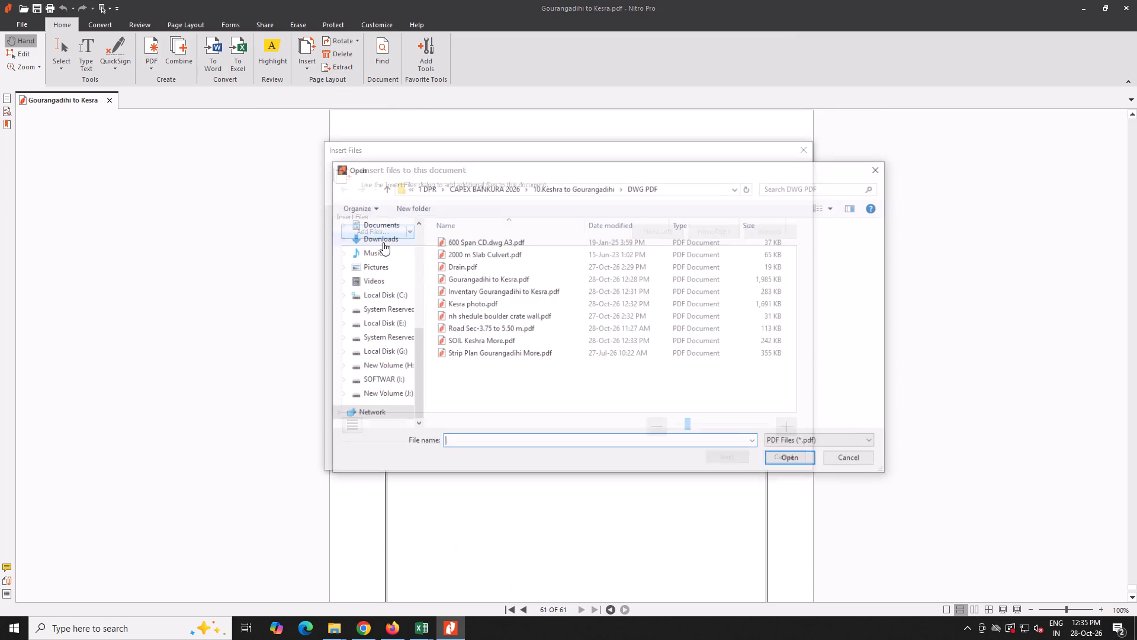
pyautogui.click(485, 332)
pyautogui.keyDown('ctrl'); pyautogui.click(485, 319); pyautogui.keyUp('ctrl')
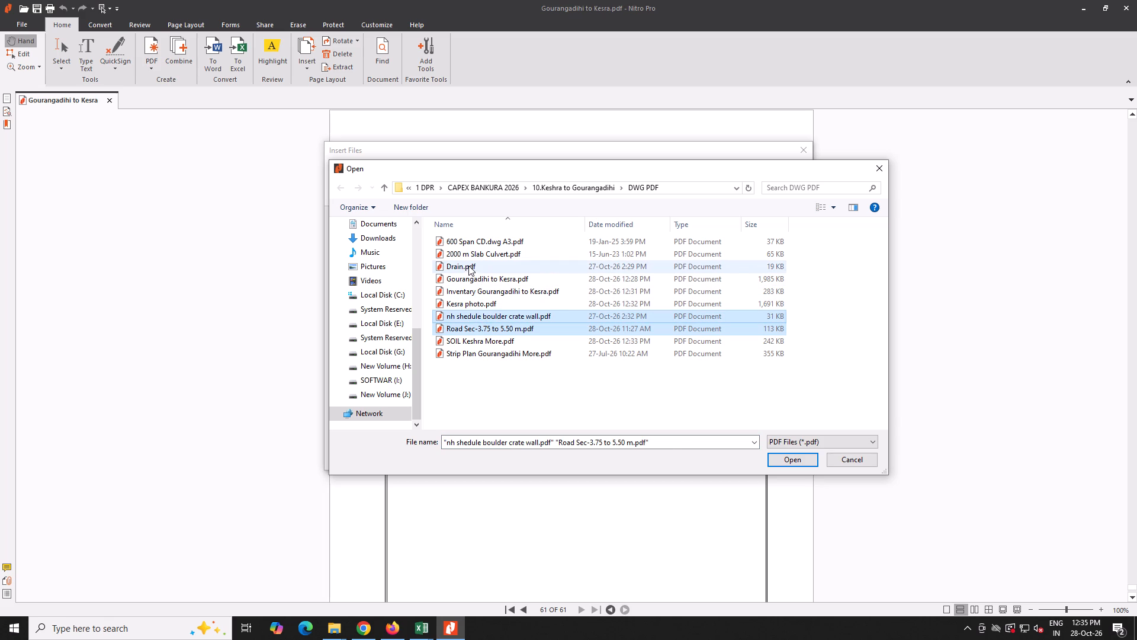
pyautogui.keyDown('ctrl'); pyautogui.click(468, 265); pyautogui.keyUp('ctrl')
pyautogui.keyDown('ctrl'); pyautogui.click(468, 255); pyautogui.keyUp('ctrl')
pyautogui.keyDown('ctrl'); pyautogui.click(481, 239); pyautogui.keyUp('ctrl')
pyautogui.click(787, 456)
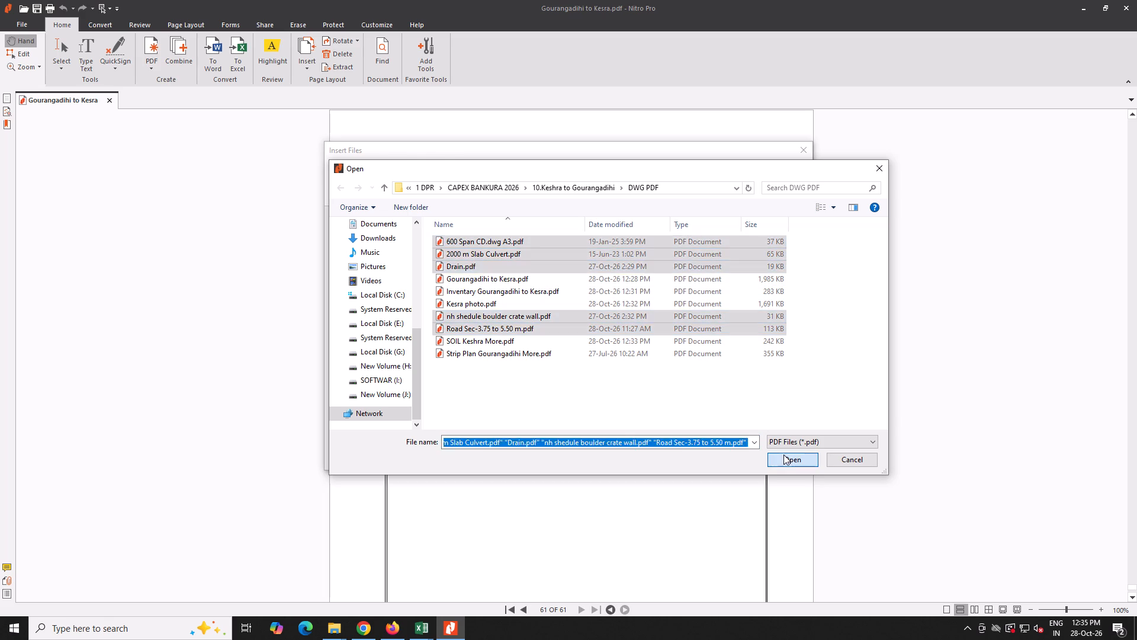
# Put Road Sec-3.75 to 5.50 m.pdf first in the file order and insert the drawing files after the Drawings & Alignment title page.
pyautogui.click(568, 335)
pyautogui.moveTo(600, 295); pyautogui.dragTo(365, 302)
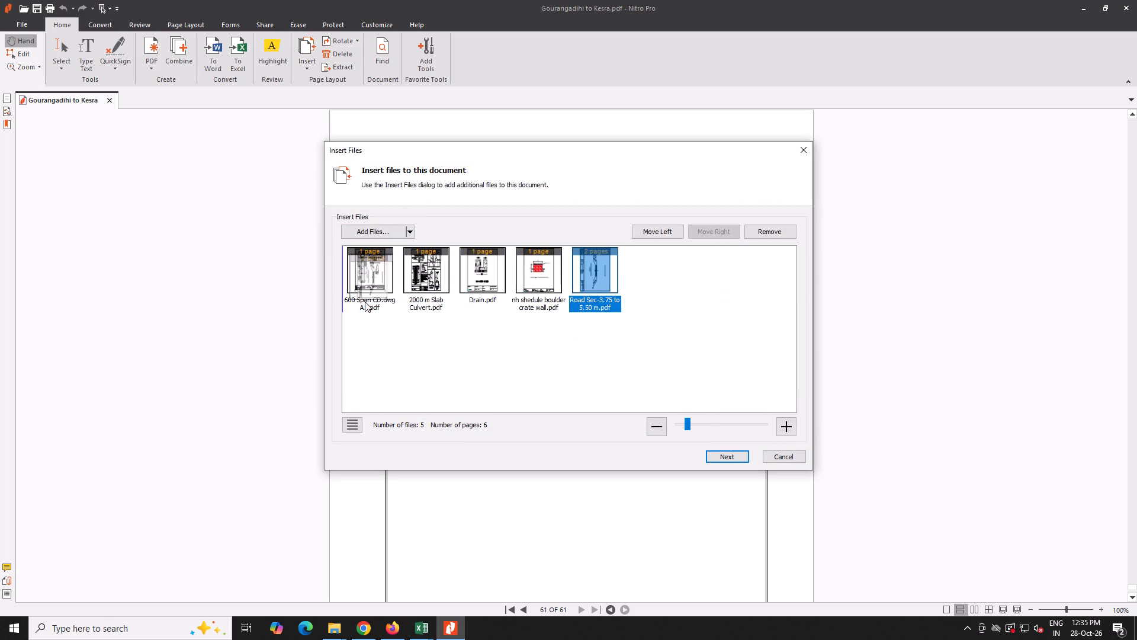
pyautogui.moveTo(365, 302); pyautogui.dragTo(360, 300)
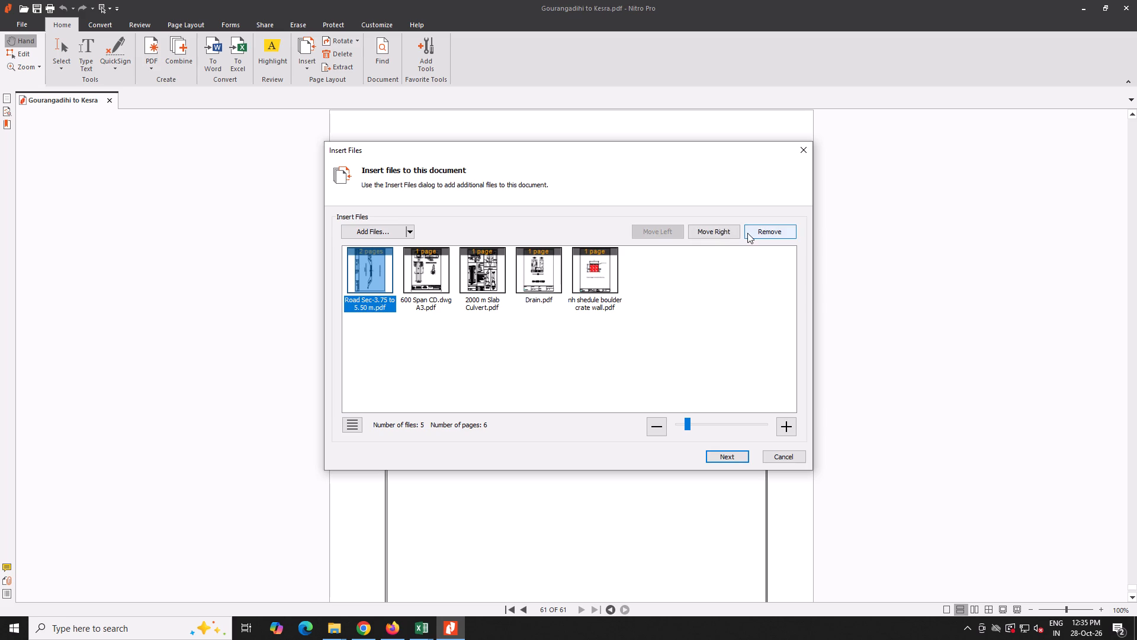
pyautogui.click(735, 455)
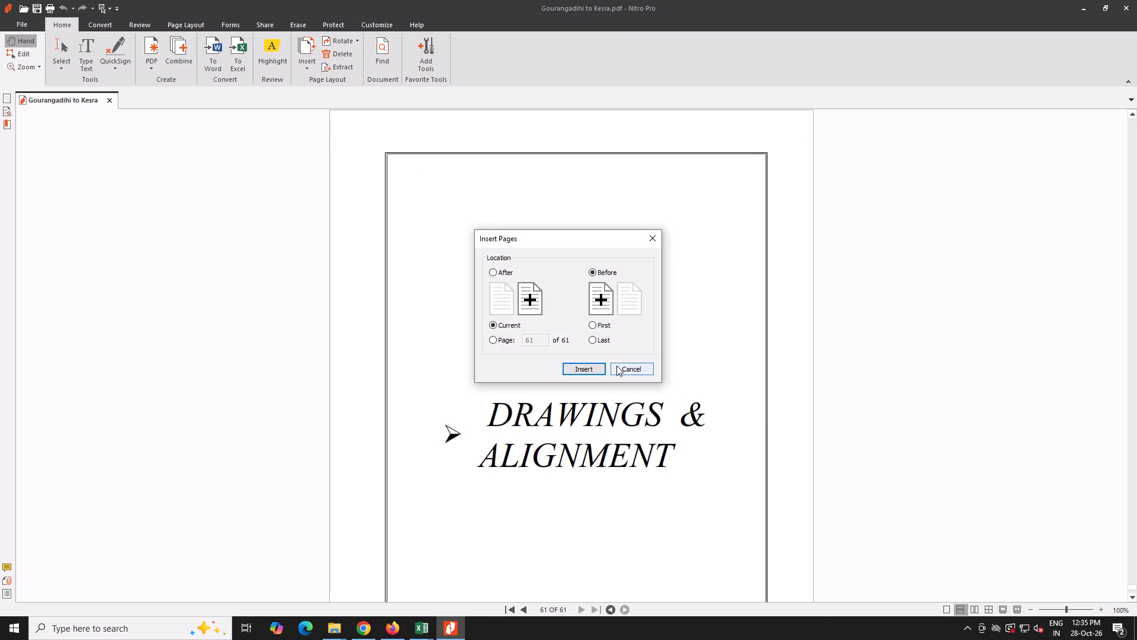
pyautogui.click(497, 276)
pyautogui.click(589, 369)
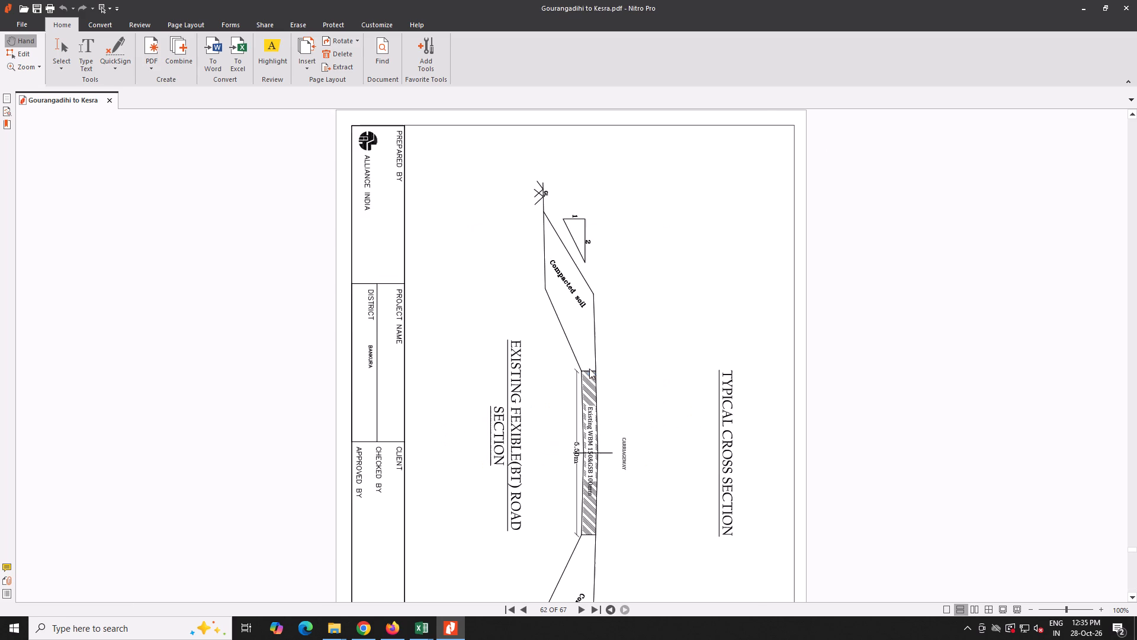
# Delete the Road Safety Audit Report title page from the report.
pyautogui.scroll(20, 595, 377)
pyautogui.scroll(8, 595, 377)
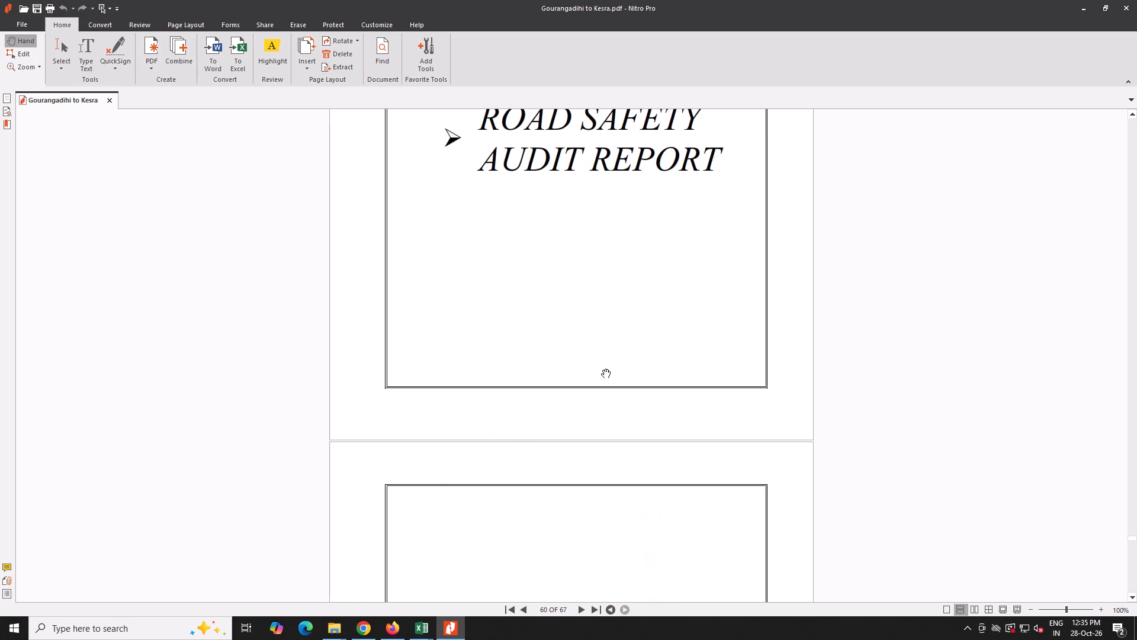
pyautogui.scroll(17, 602, 369)
pyautogui.scroll(-8, 602, 368)
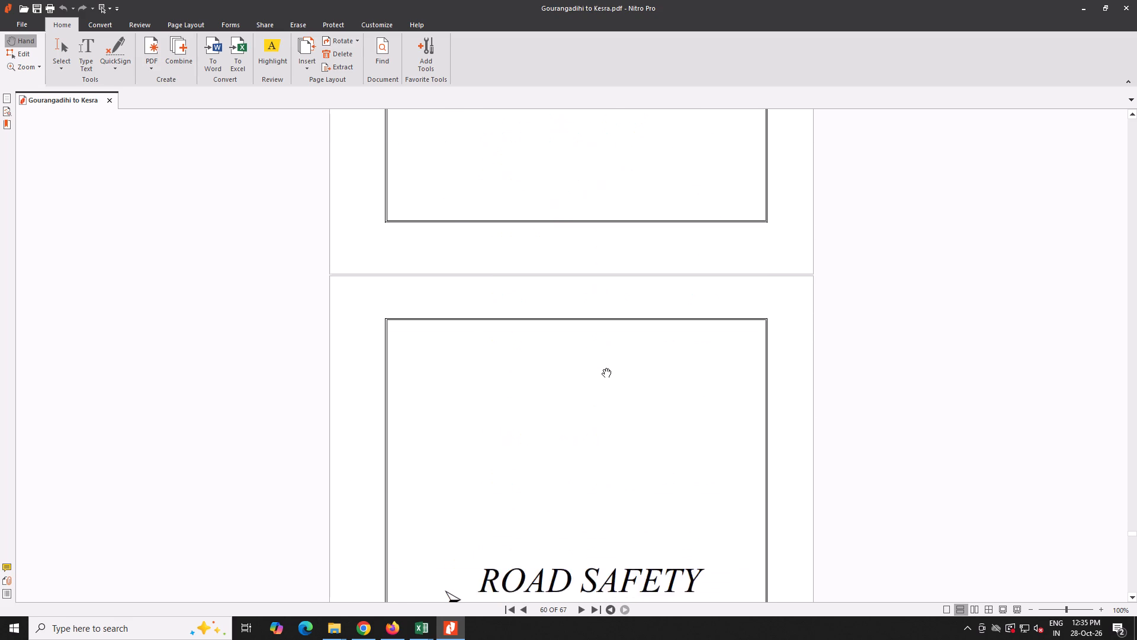
pyautogui.scroll(-5, 602, 368)
pyautogui.click(348, 55)
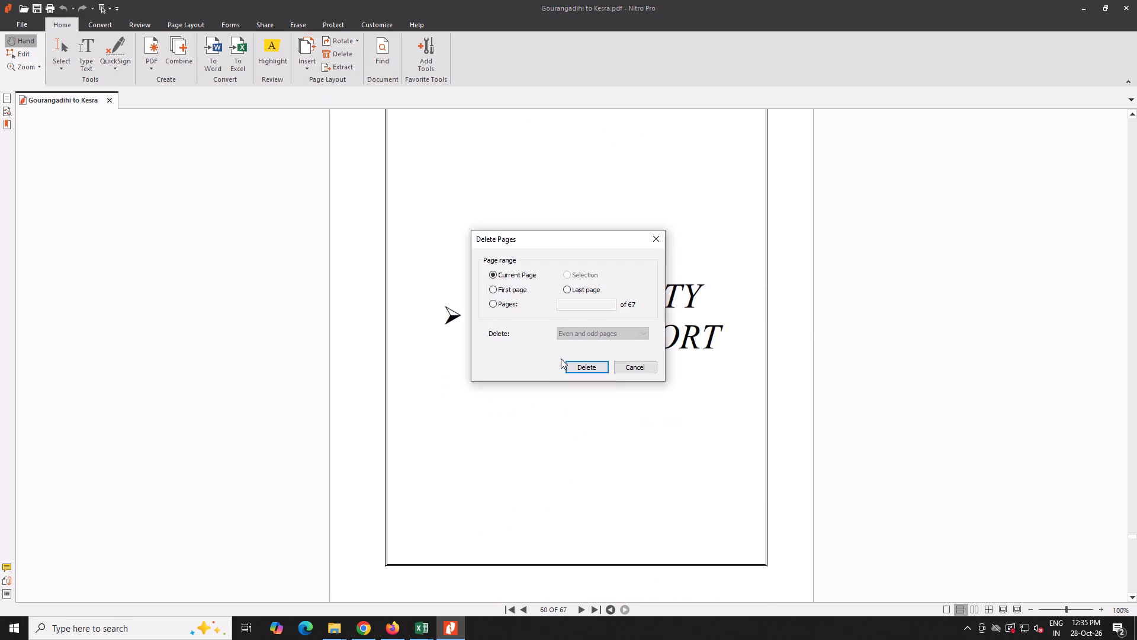
pyautogui.click(574, 370)
# Insert 2 Keshra more to GOURANGADIH Earth.pdf from Bankura Capex estimate PDF's 2 Kestor more to Gourandhi folder before the Drawings & Alignment title page.
pyautogui.scroll(4, 576, 367)
pyautogui.scroll(-2, 576, 367)
pyautogui.scroll(2, 576, 363)
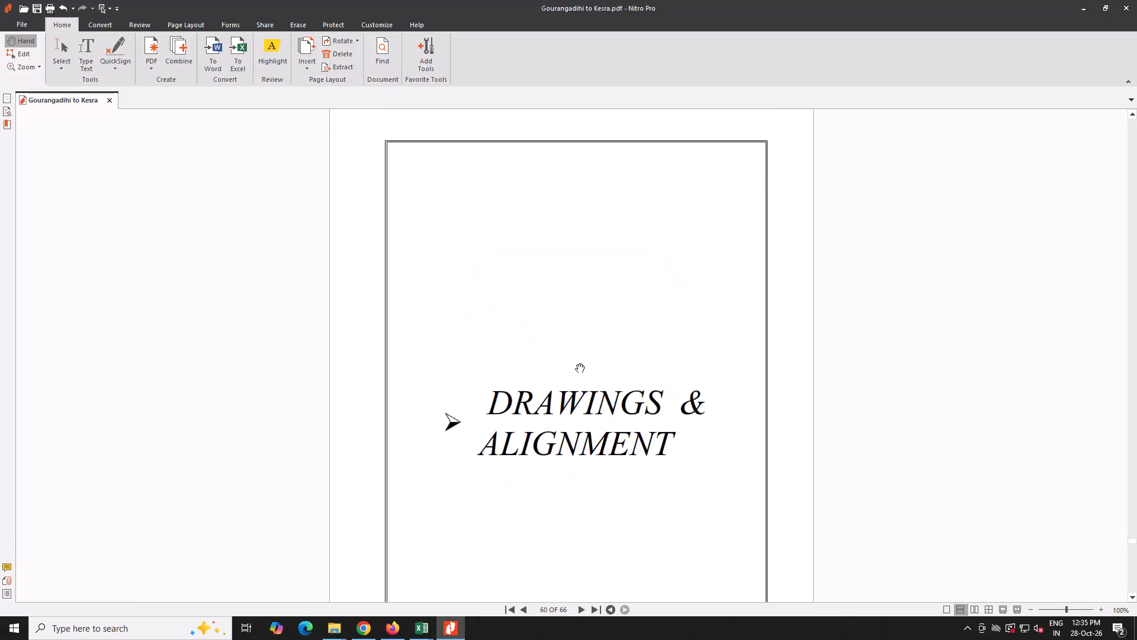
pyautogui.scroll(13, 576, 363)
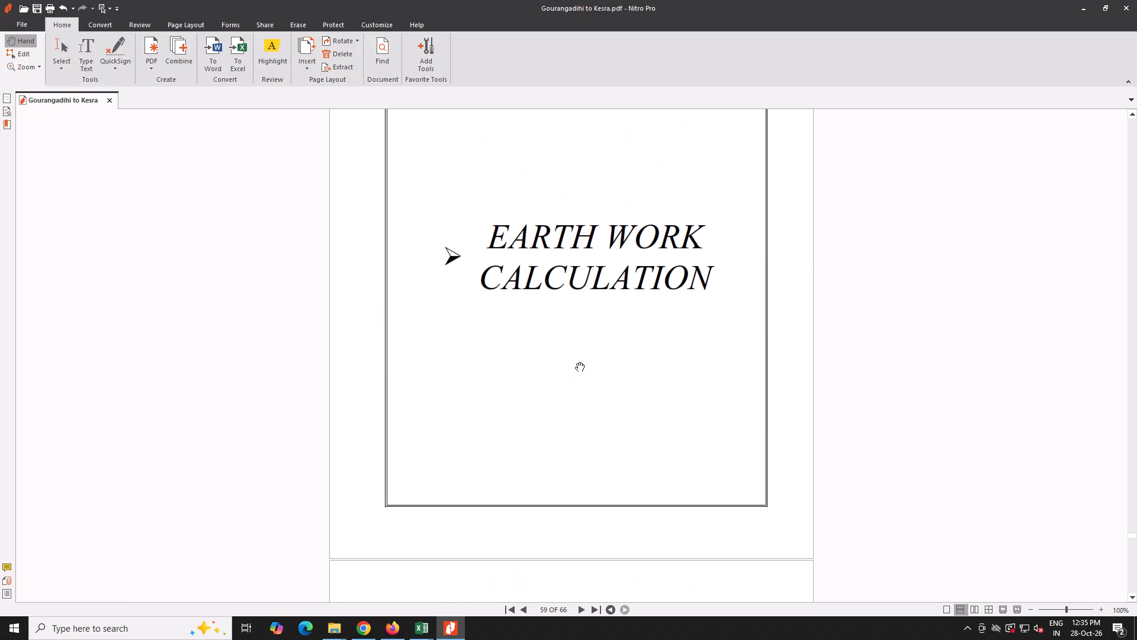
pyautogui.scroll(-16, 576, 362)
pyautogui.click(306, 56)
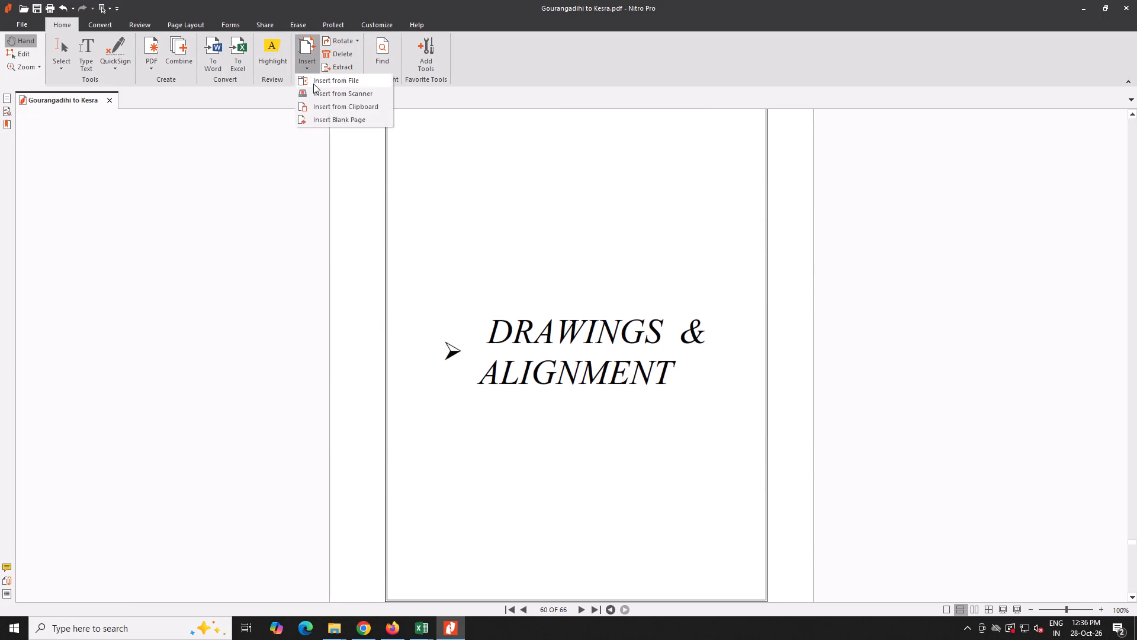
pyautogui.click(313, 84)
pyautogui.click(373, 231)
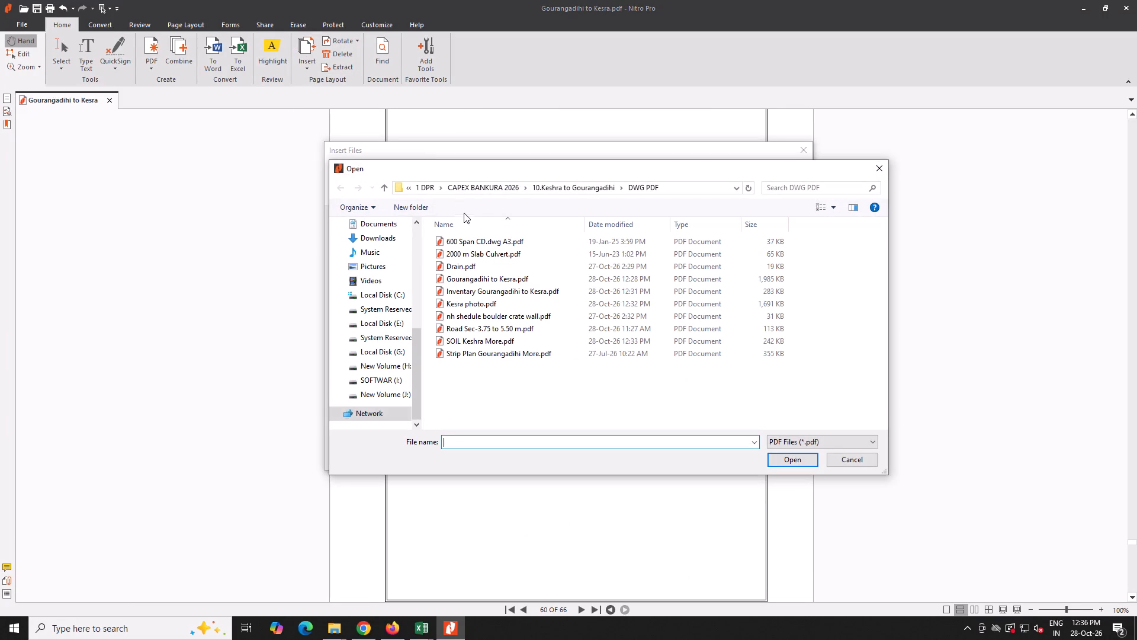
pyautogui.click(493, 188)
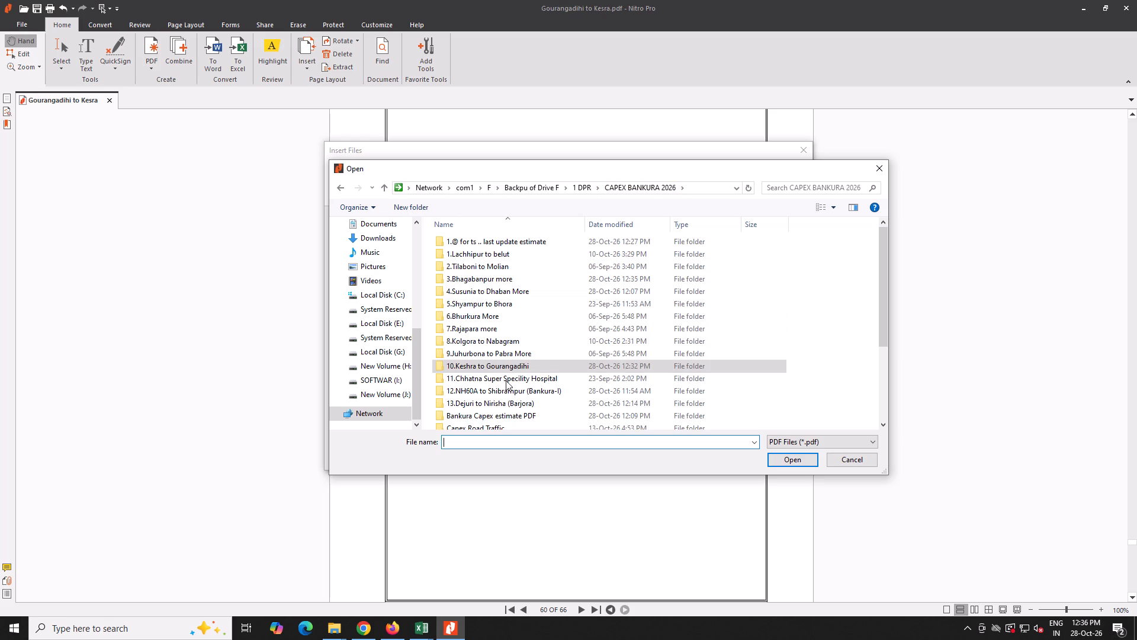
pyautogui.doubleClick(493, 414)
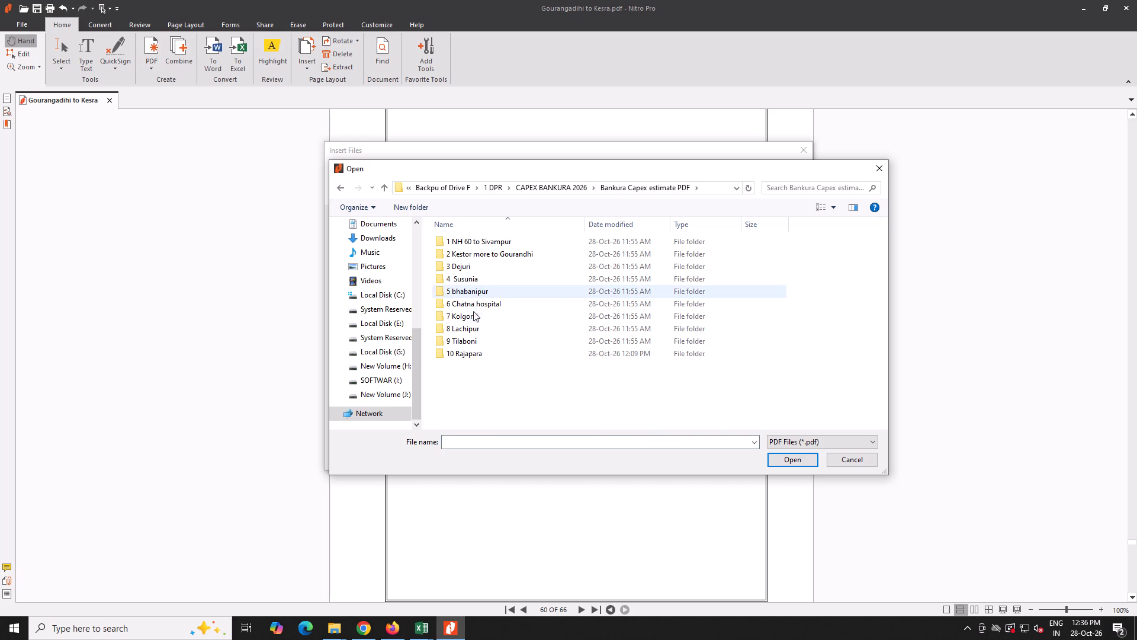
pyautogui.doubleClick(474, 256)
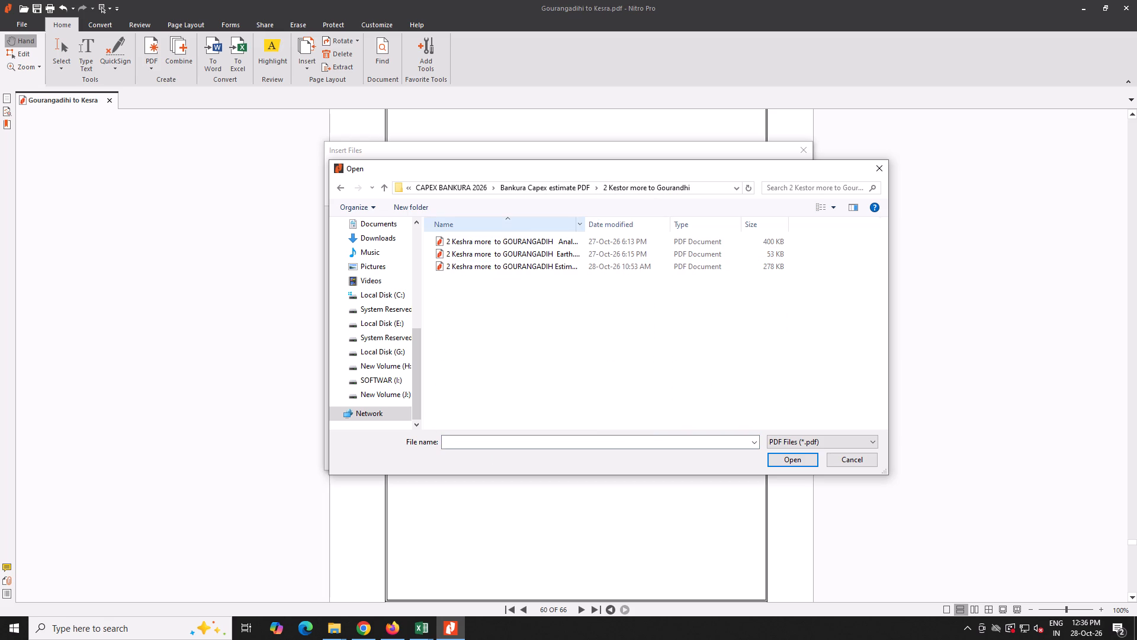
pyautogui.moveTo(586, 226); pyautogui.dragTo(713, 225)
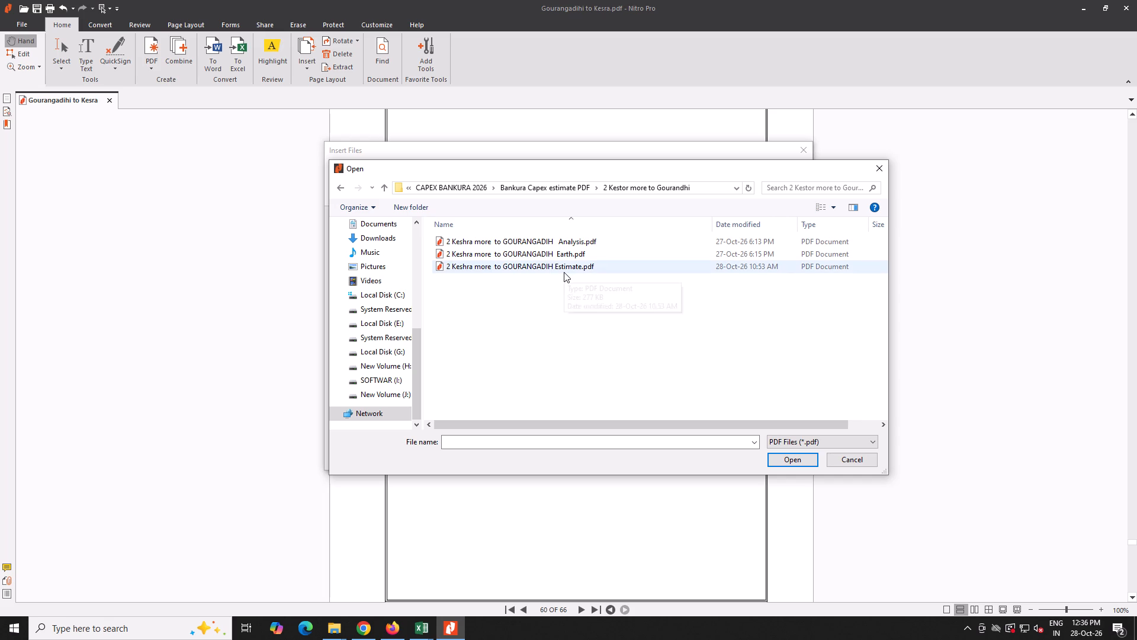
pyautogui.doubleClick(568, 255)
pyautogui.click(731, 460)
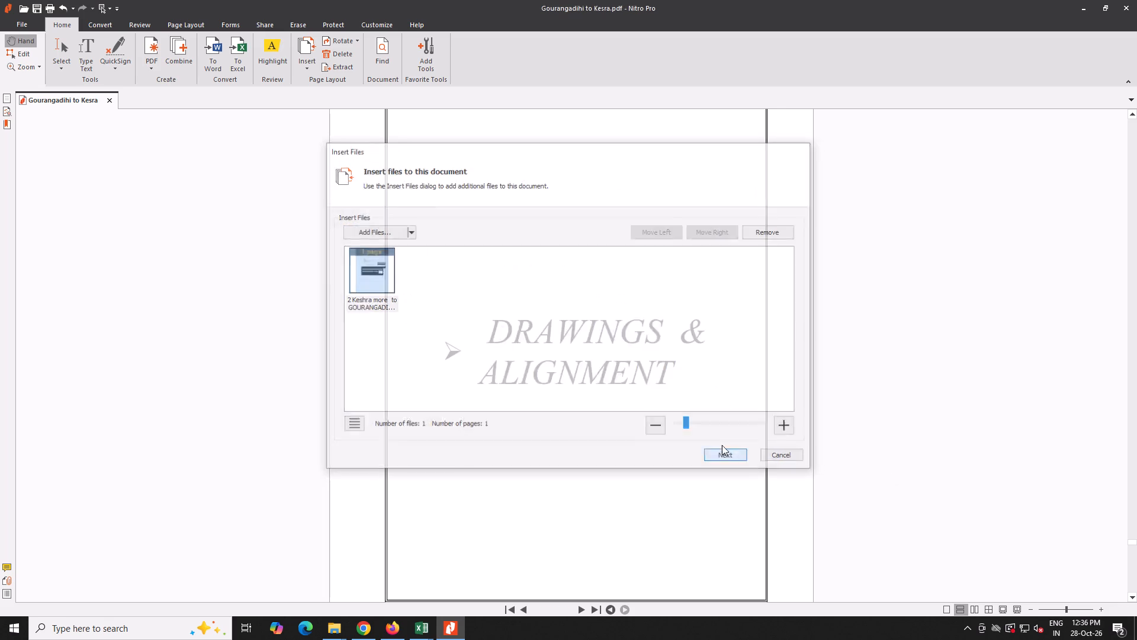
pyautogui.click(600, 297)
pyautogui.click(597, 398)
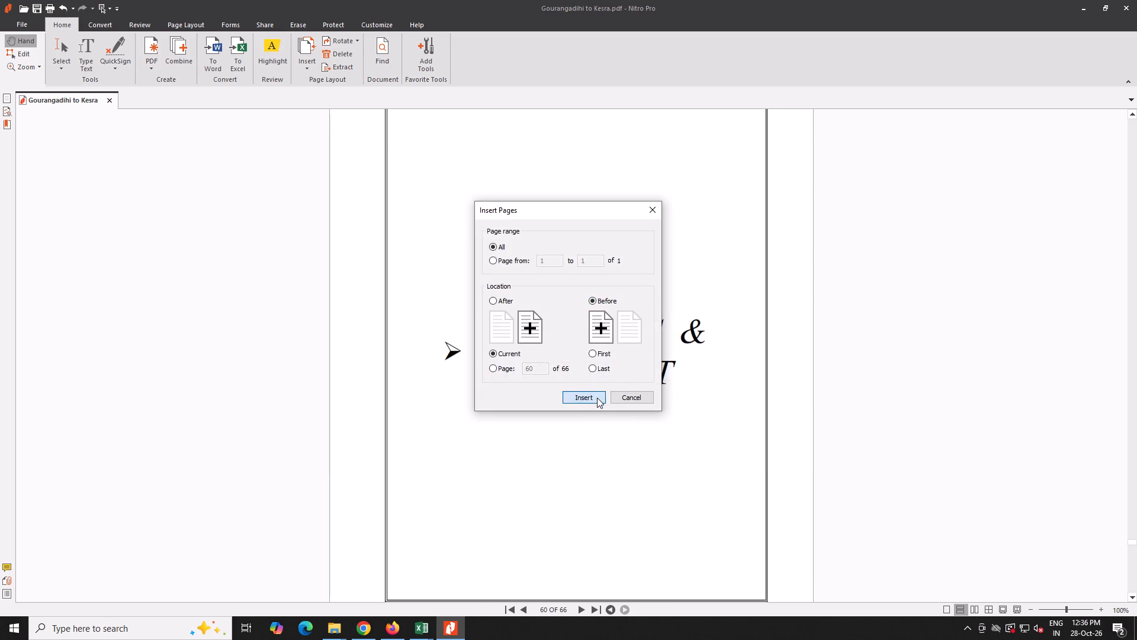
# Insert all pages of 2 Keshra more to GOURANGADIH Analysis.pdf before the Earth Work Calculation title page.
pyautogui.scroll(20, 599, 385)
pyautogui.scroll(8, 599, 385)
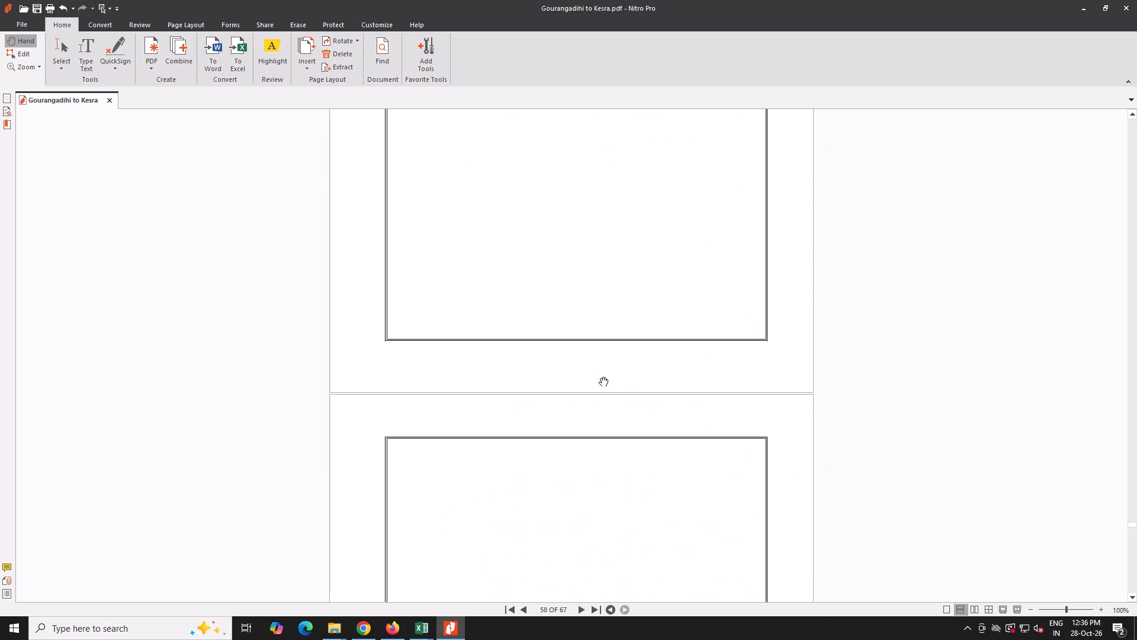
pyautogui.scroll(6, 599, 377)
pyautogui.scroll(-17, 596, 375)
pyautogui.scroll(1, 596, 370)
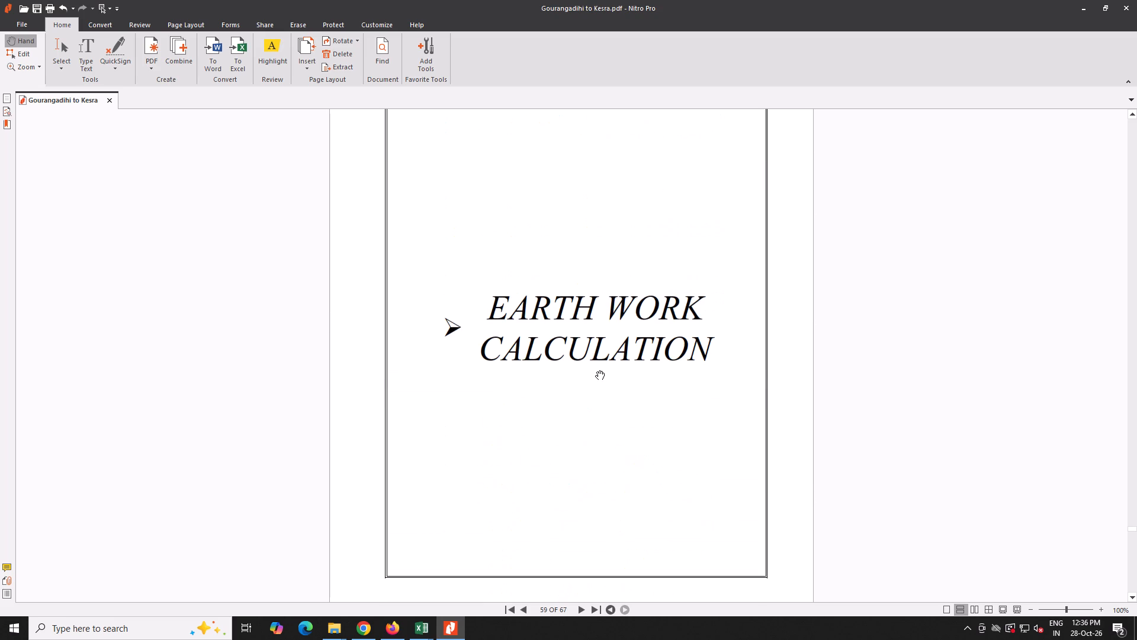
pyautogui.click(304, 69)
pyautogui.click(320, 79)
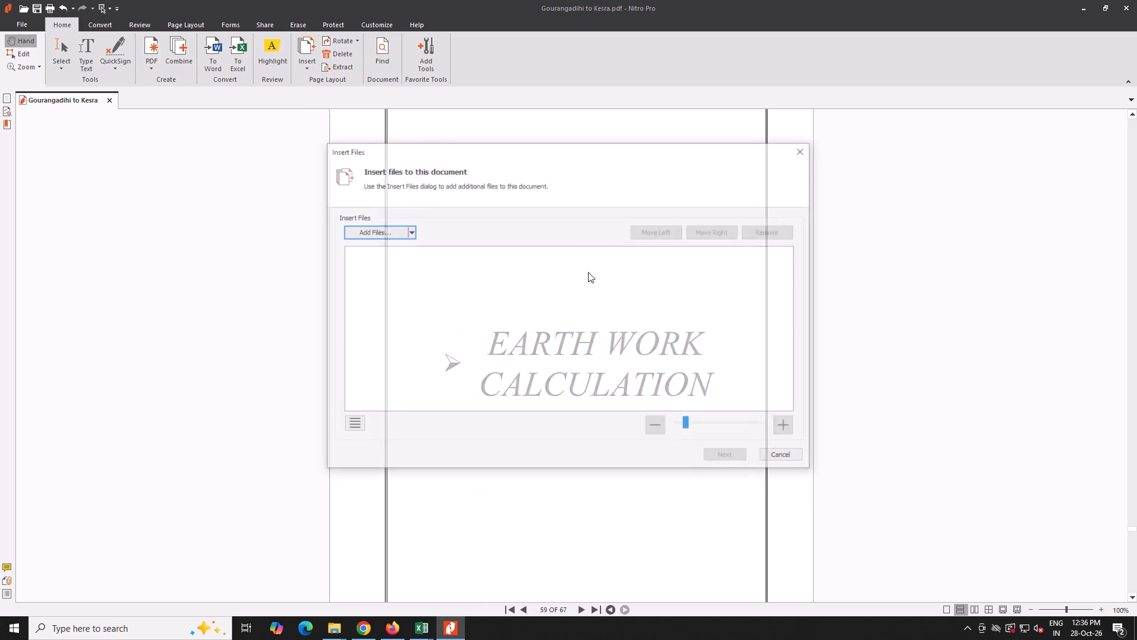
pyautogui.click(386, 235)
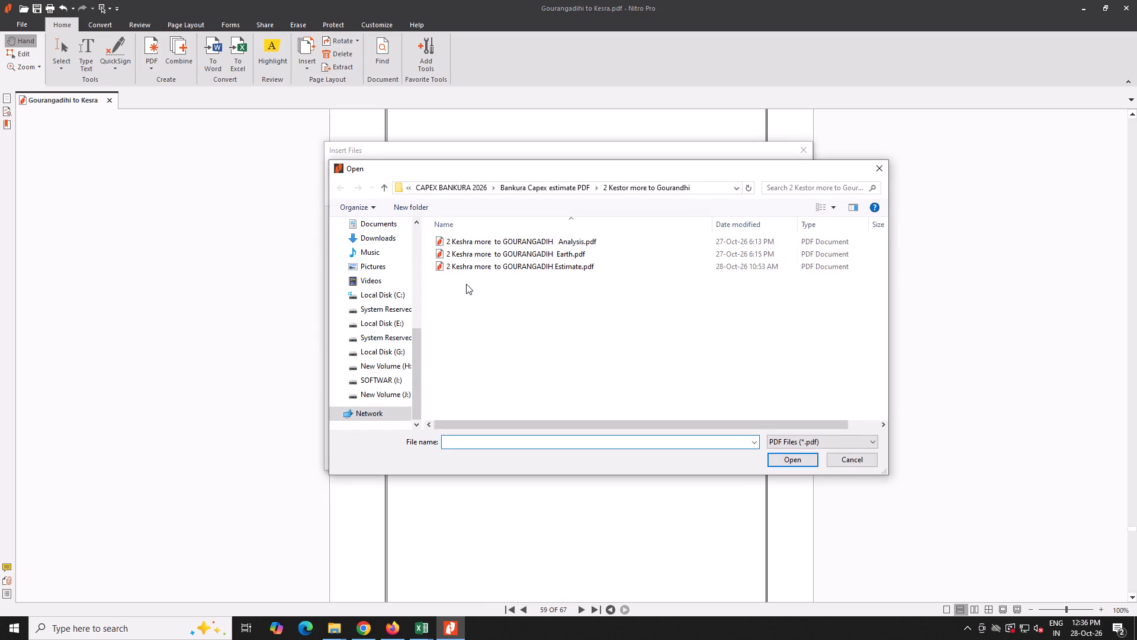
pyautogui.doubleClick(507, 242)
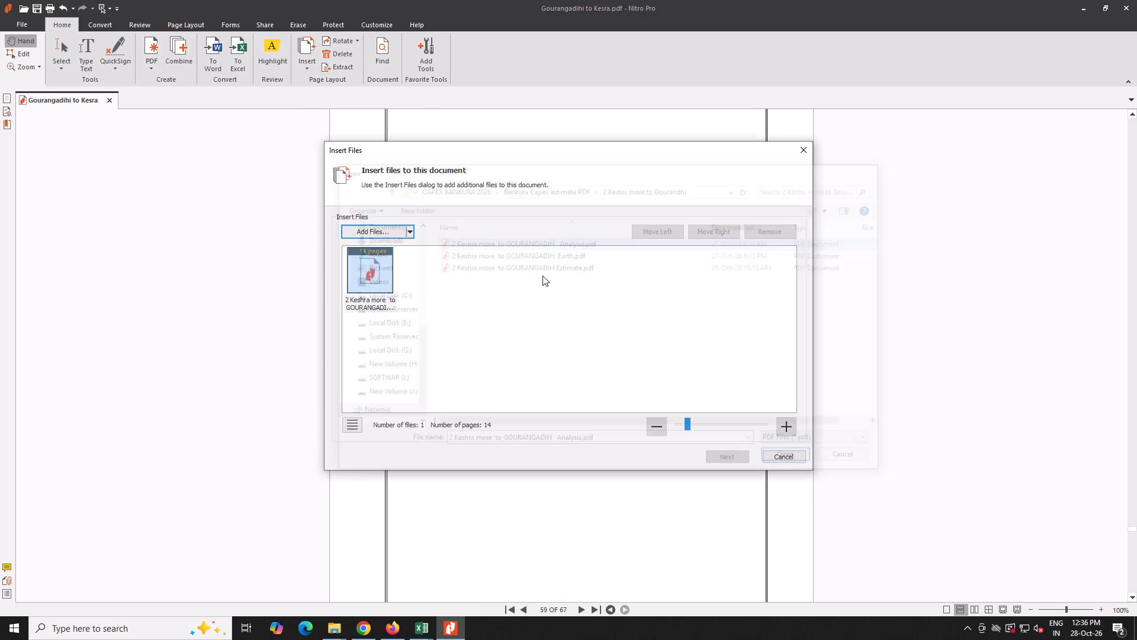
pyautogui.click(712, 457)
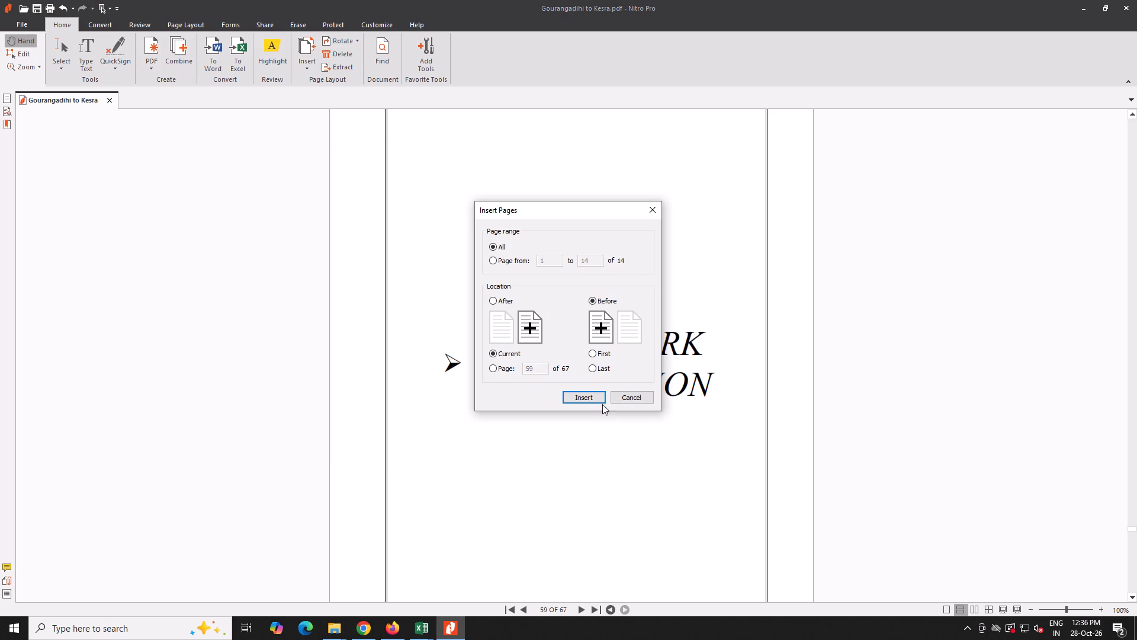
pyautogui.click(590, 398)
# Insert all pages of 2 Keshra more to GOURANGADIH Estimate.pdf before the Rate Analysis title page.
pyautogui.scroll(3, 692, 372)
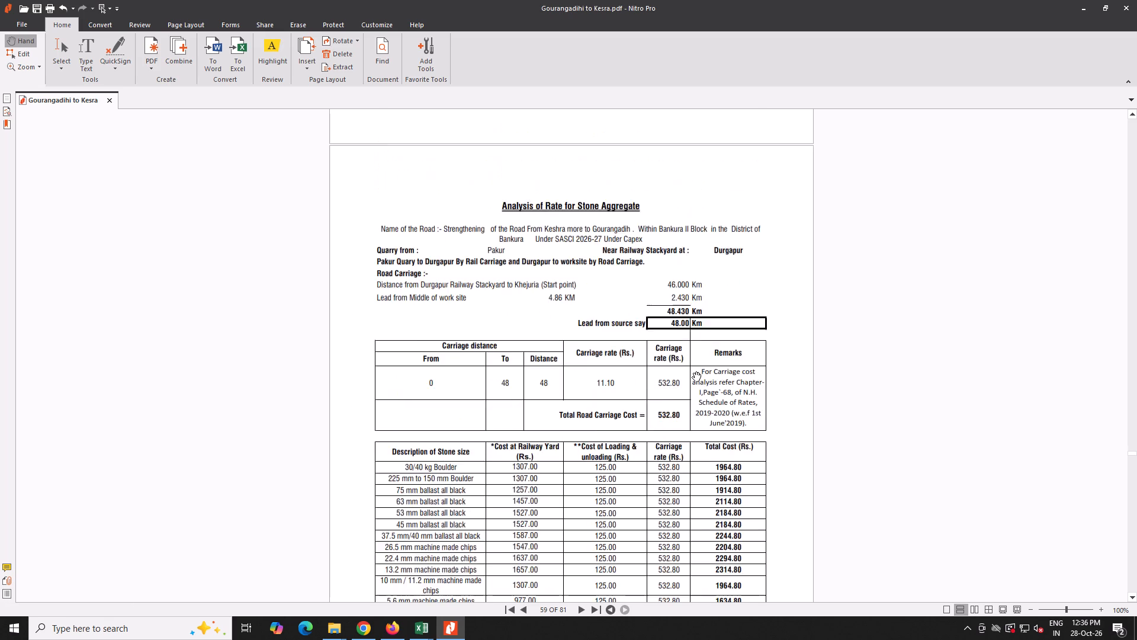
pyautogui.scroll(20, 692, 372)
pyautogui.scroll(6, 692, 372)
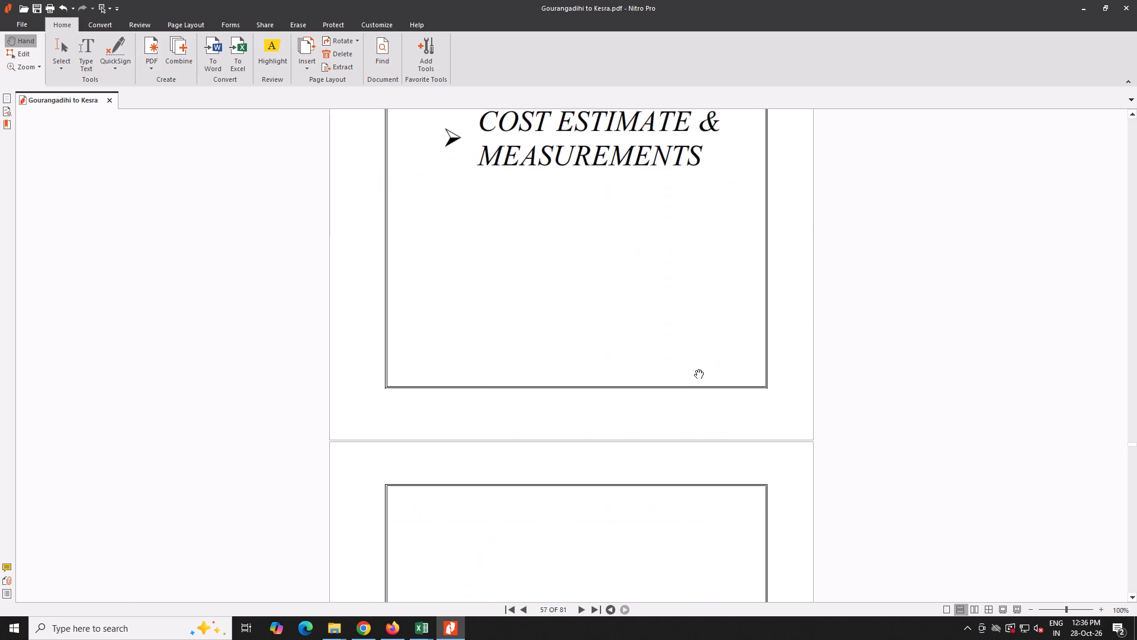
pyautogui.scroll(4, 694, 369)
pyautogui.scroll(-14, 694, 369)
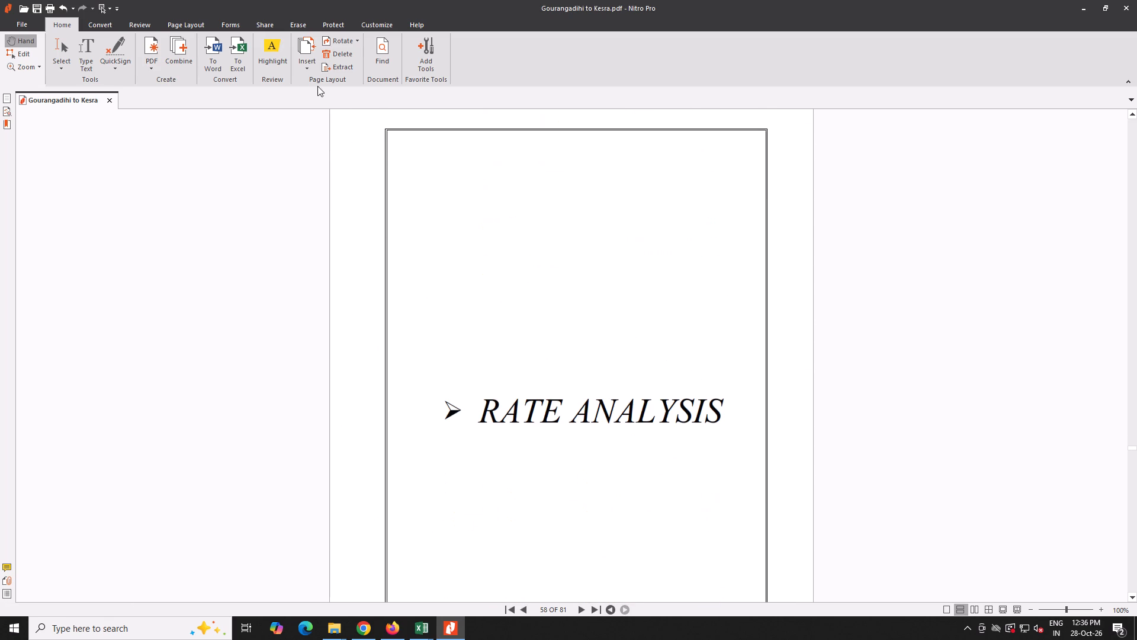
pyautogui.click(305, 60)
pyautogui.click(326, 82)
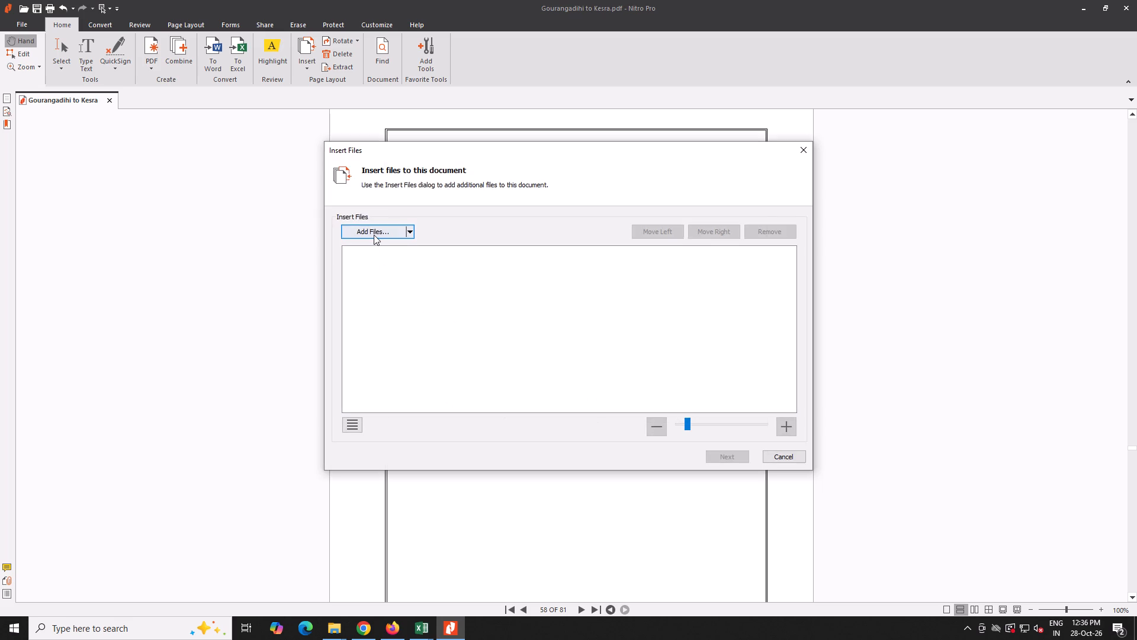
pyautogui.click(374, 235)
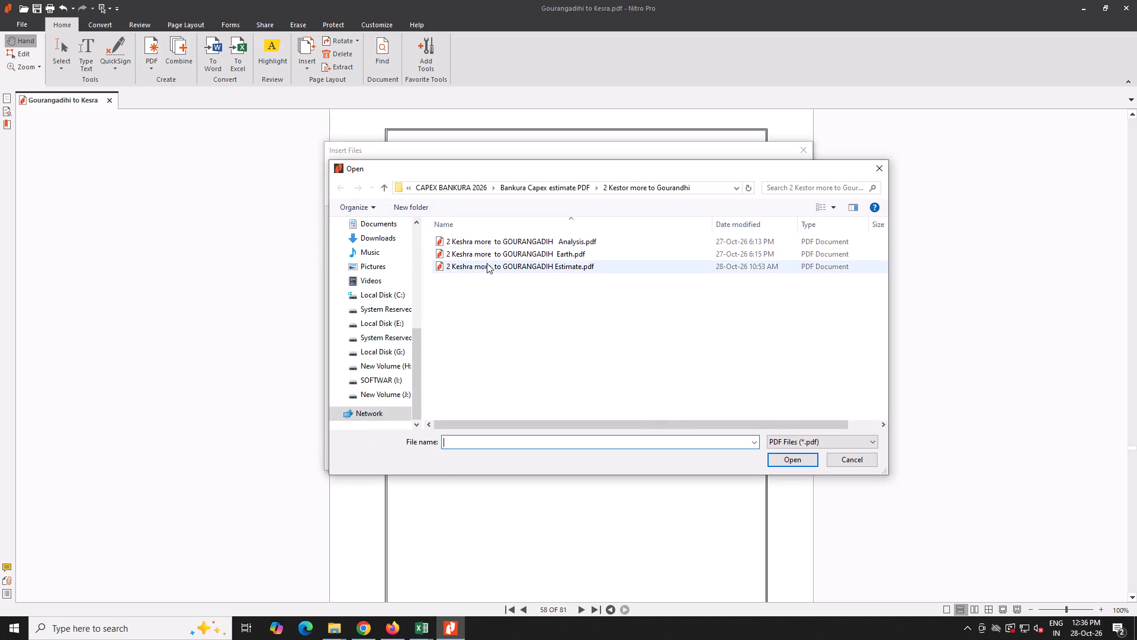
pyautogui.doubleClick(486, 267)
pyautogui.click(728, 450)
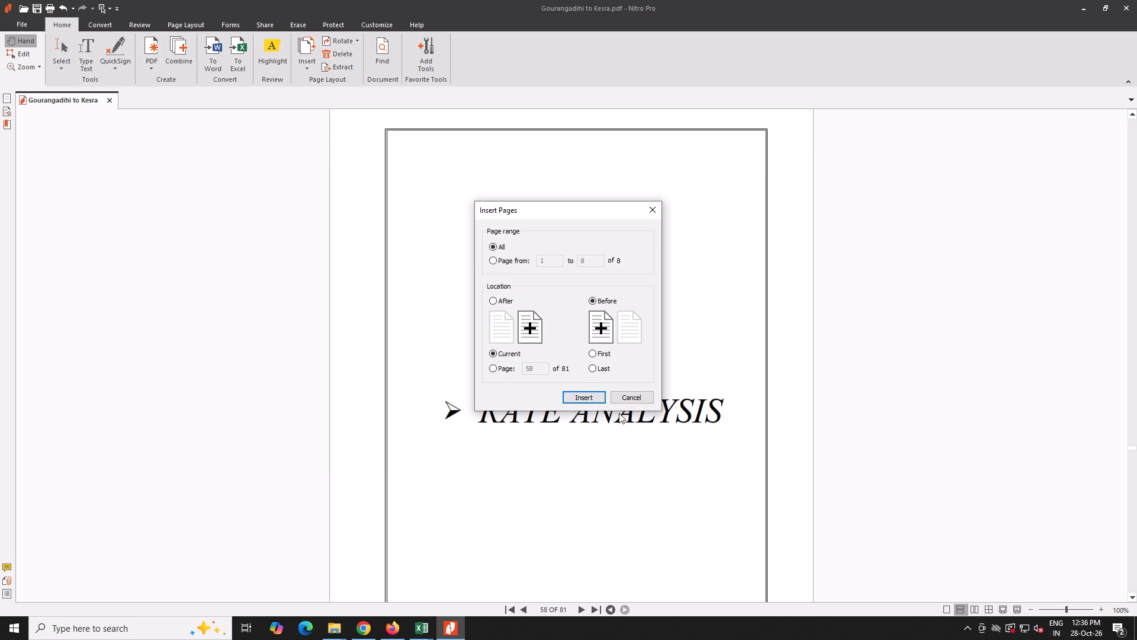
pyautogui.click(589, 401)
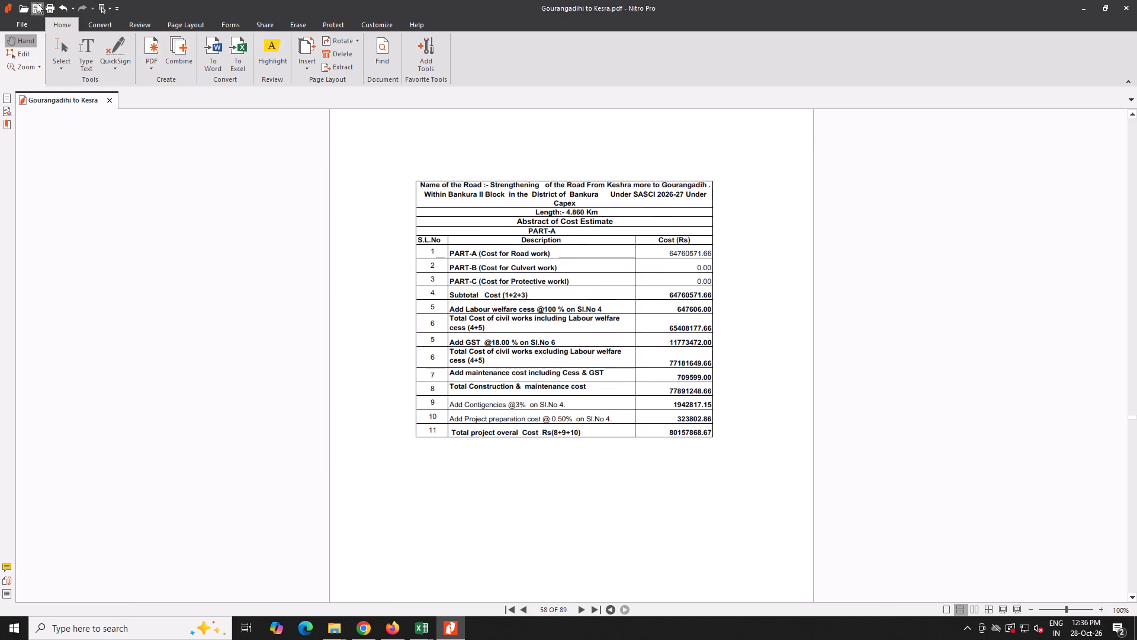
# Save the assembled Gourangadihi to Kesra.pdf report and close it.
pyautogui.click(37, 3)
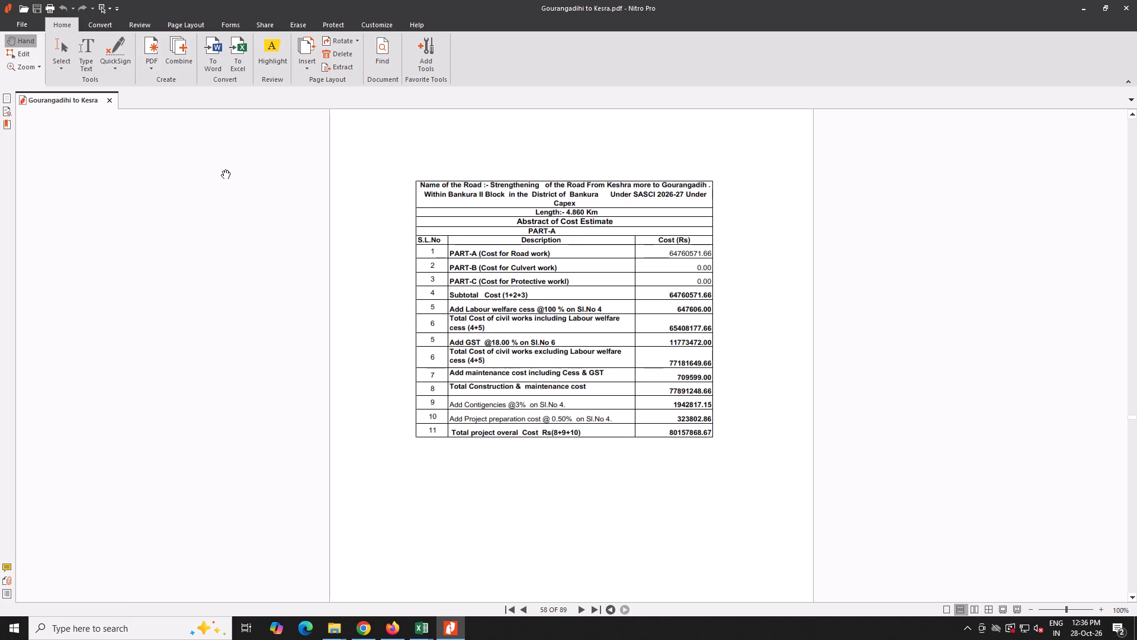
pyautogui.click(112, 101)
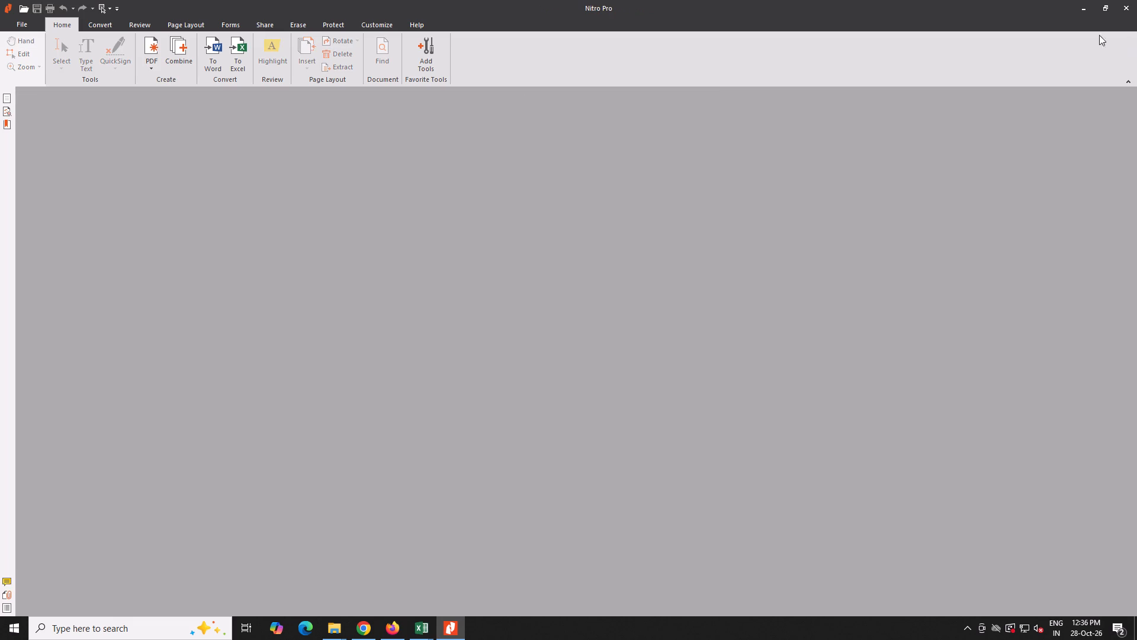
# Upload Gourangadihi to Kesra.pdf from the DWG PDF folder to the BANKURA CAPEX (1) Google Drive folder in Firefox.
pyautogui.click(1088, 8)
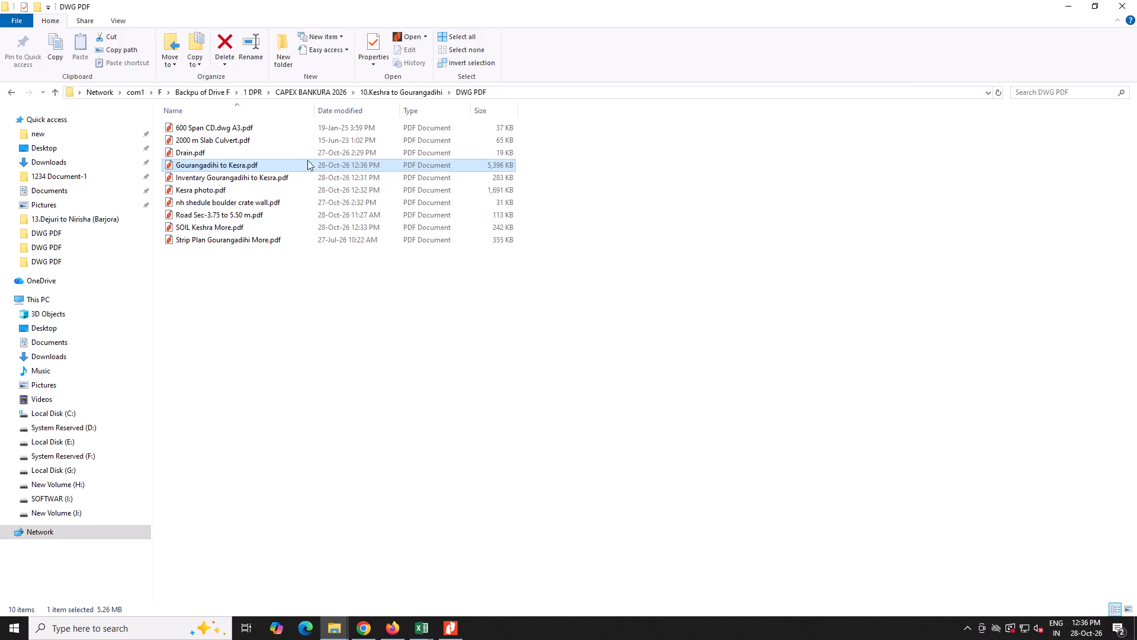
pyautogui.moveTo(237, 167); pyautogui.dragTo(396, 628)
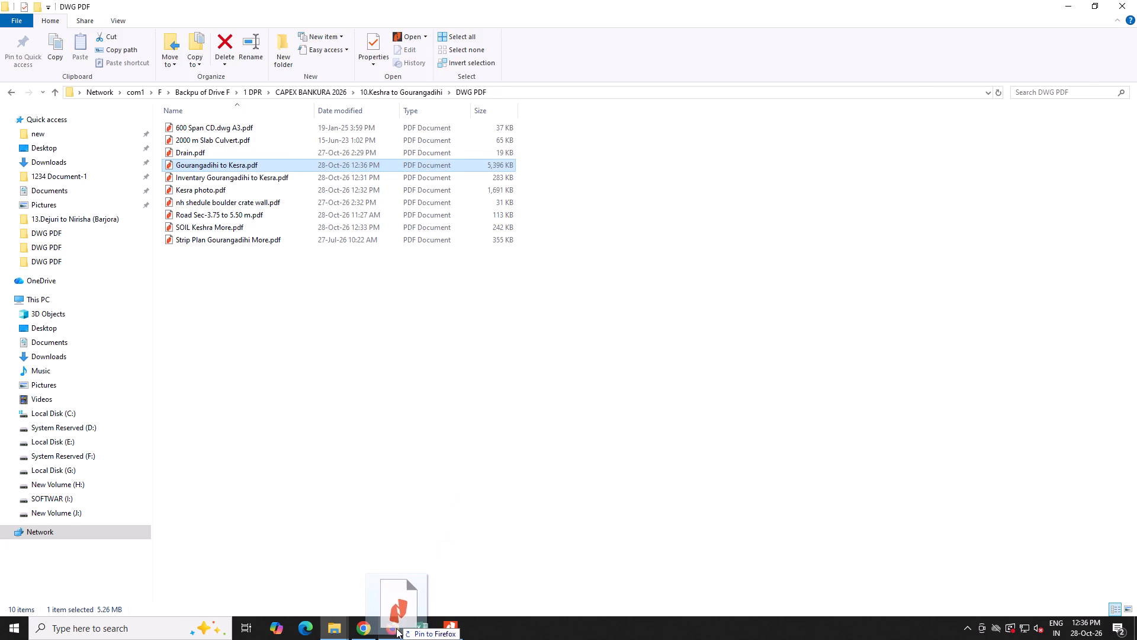
pyautogui.moveTo(396, 628); pyautogui.dragTo(420, 521)
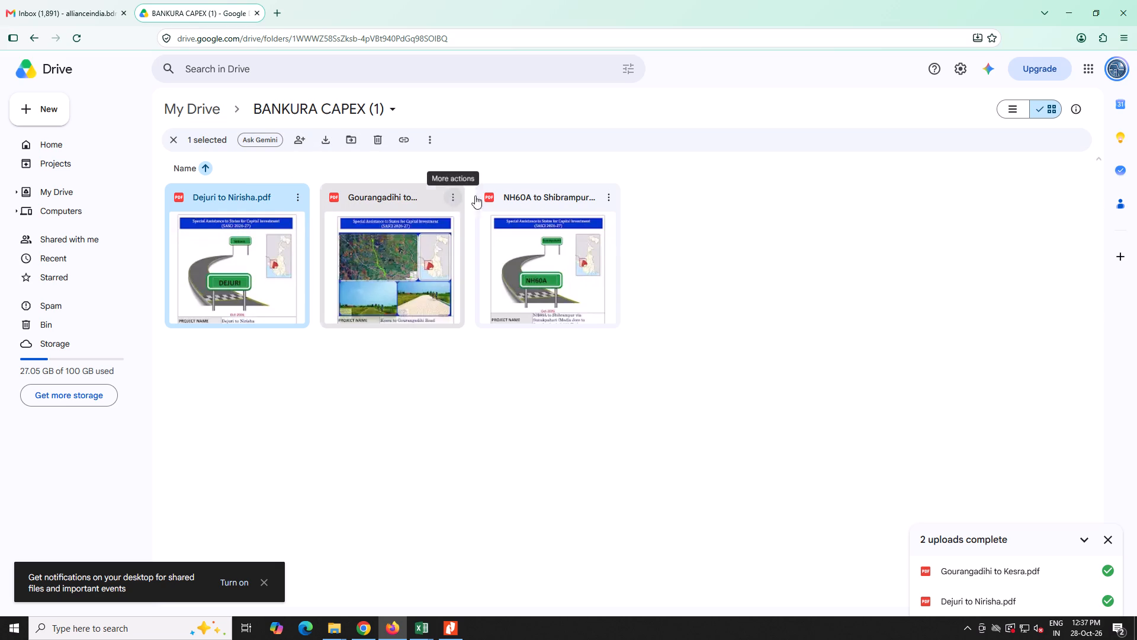
# Share Gourangadihi to Kesra.pdf with anyone with the link as Editor, and copy its link.
pyautogui.click(417, 383)
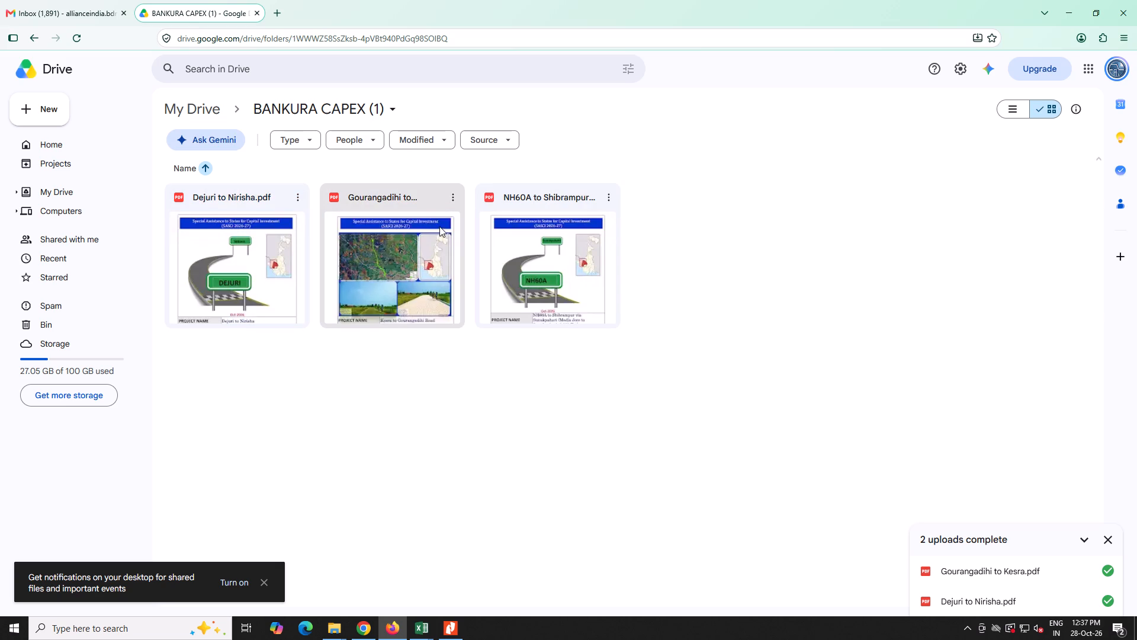
pyautogui.click(451, 196)
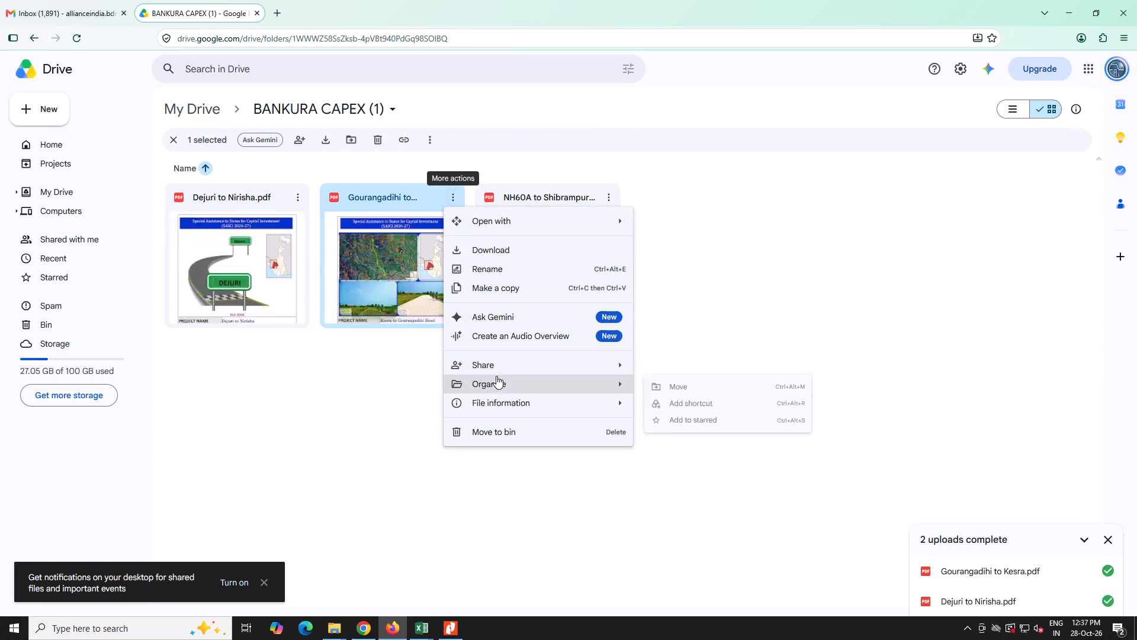
pyautogui.click(674, 375)
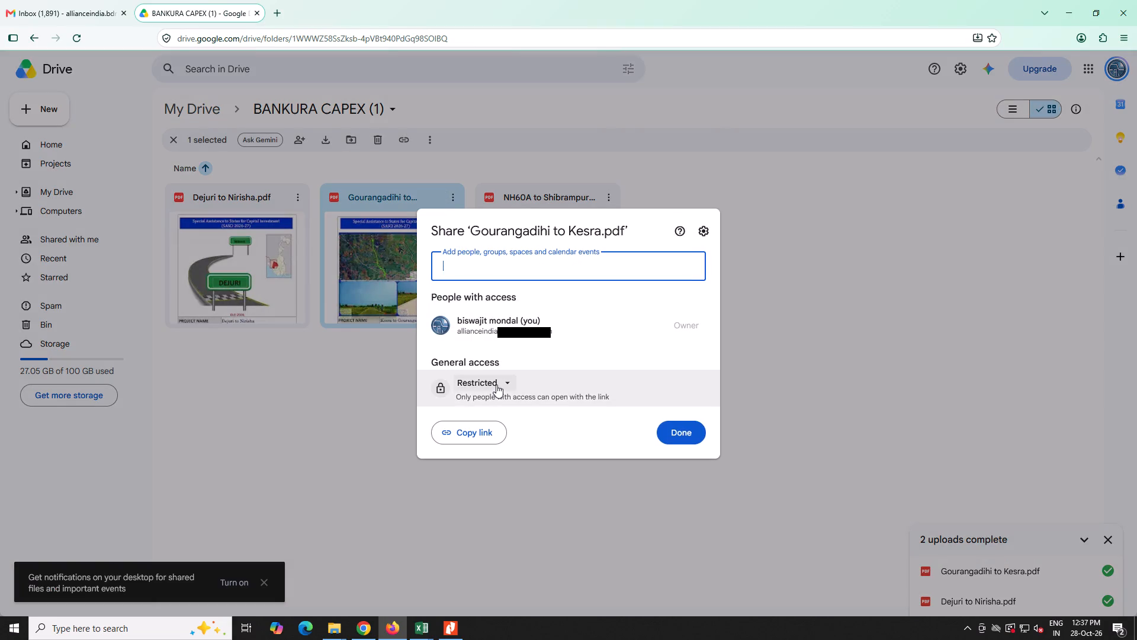
pyautogui.click(497, 386)
pyautogui.click(492, 441)
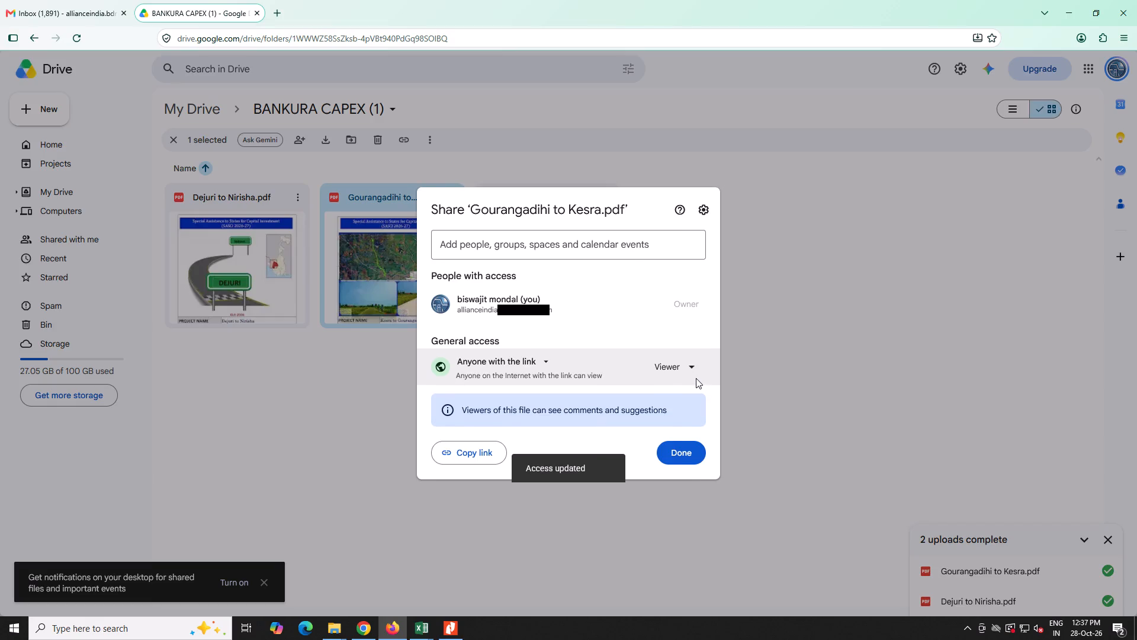
pyautogui.click(685, 365)
pyautogui.click(644, 471)
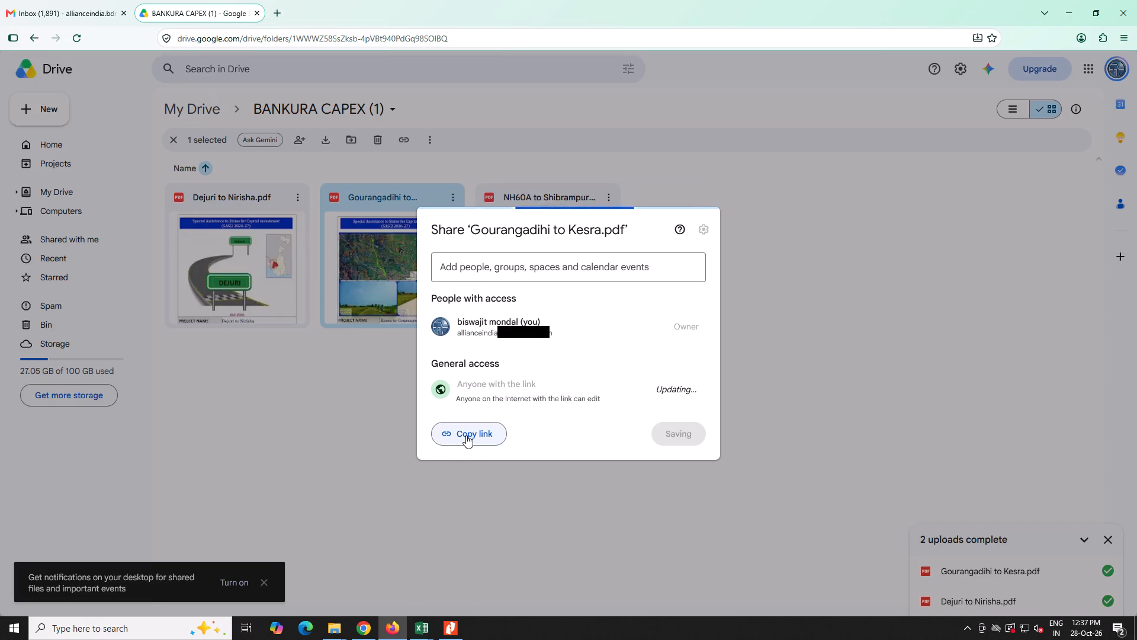
pyautogui.click(466, 435)
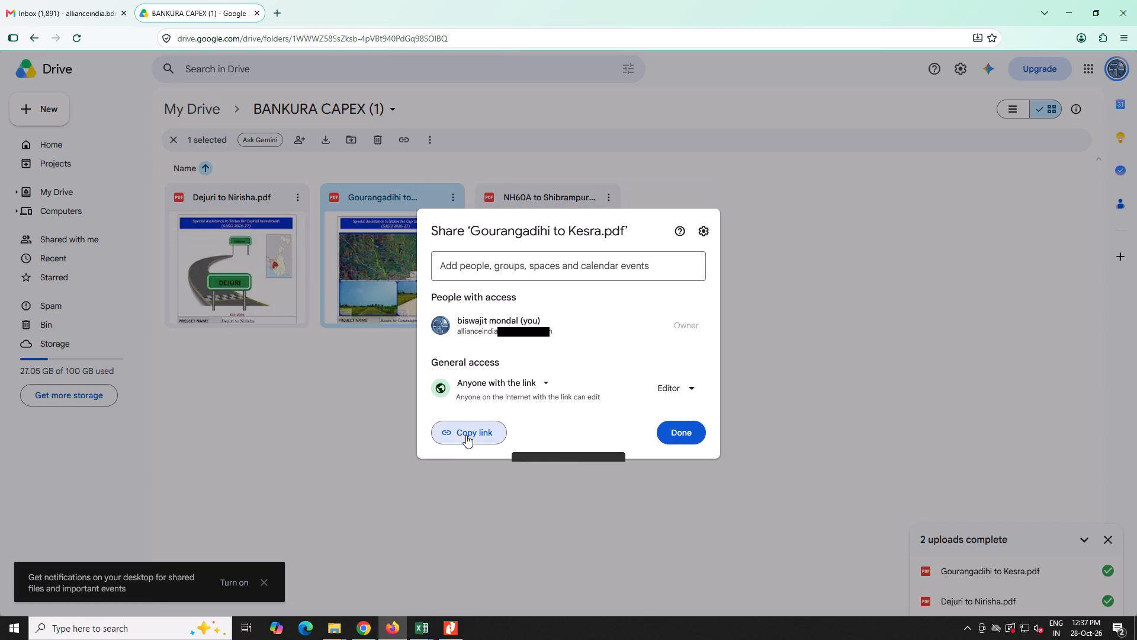
# Switch to the SASCI26-27 spreadsheet in Chrome and look through the project list for the Bankura row matching the Gourangadihi to Kesra road.
pyautogui.click(365, 627)
pyautogui.click(207, 0)
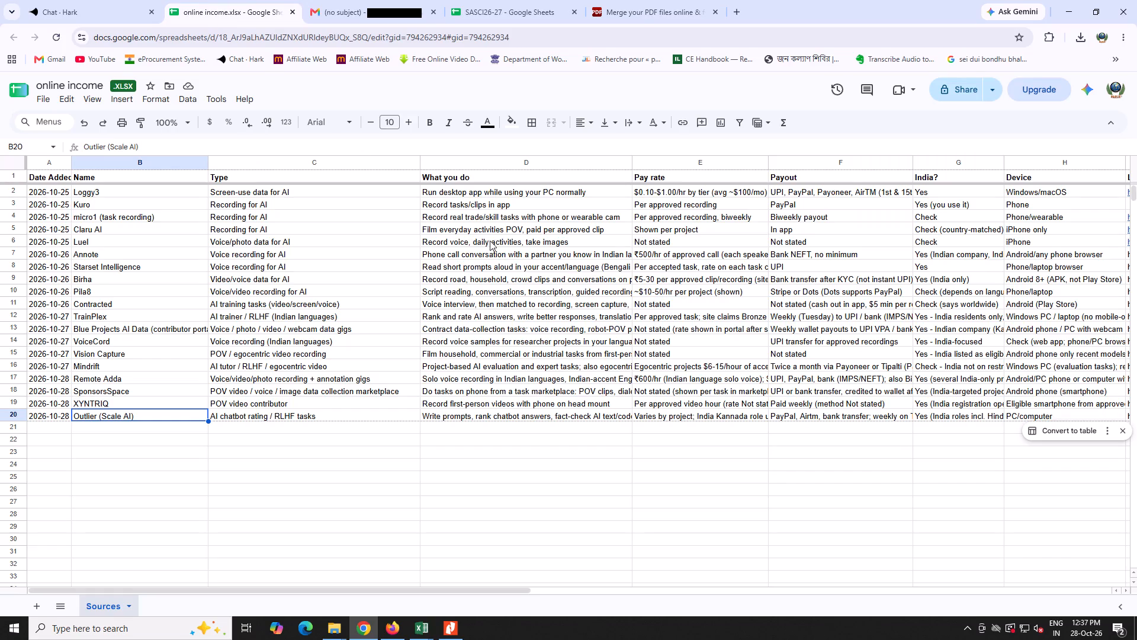
pyautogui.click(473, 5)
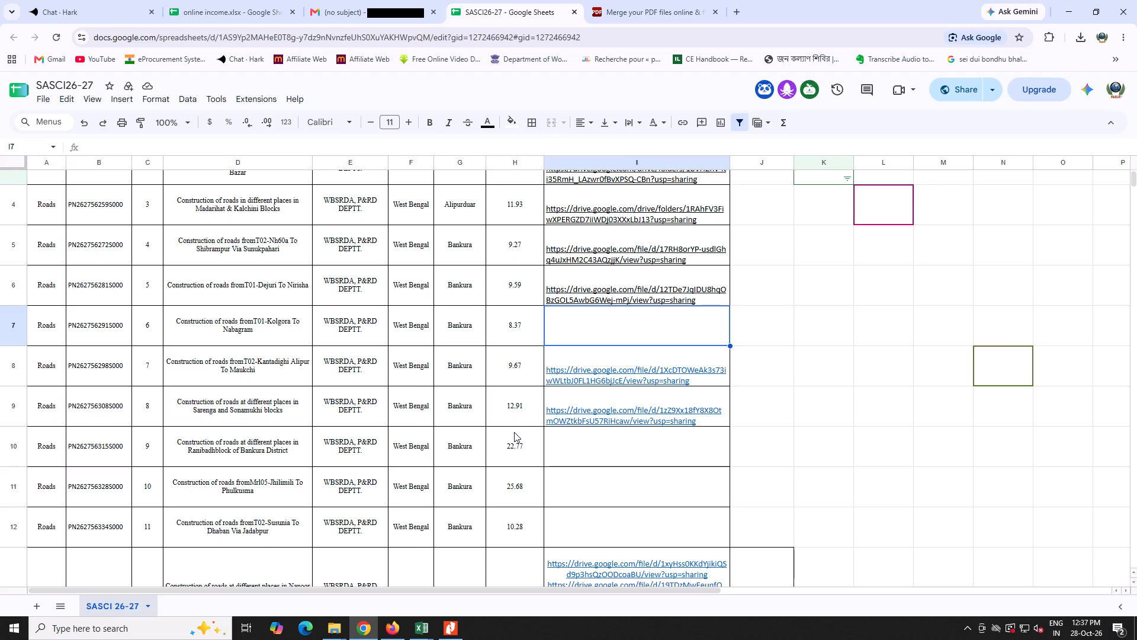
pyautogui.scroll(-2, 516, 432)
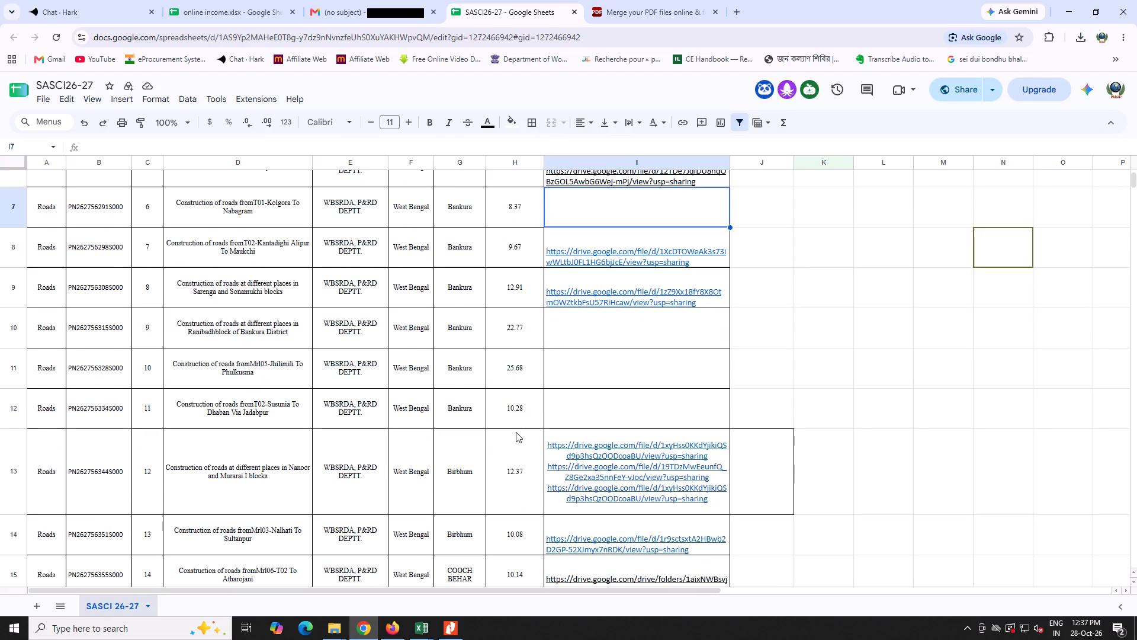
pyautogui.scroll(-2, 516, 432)
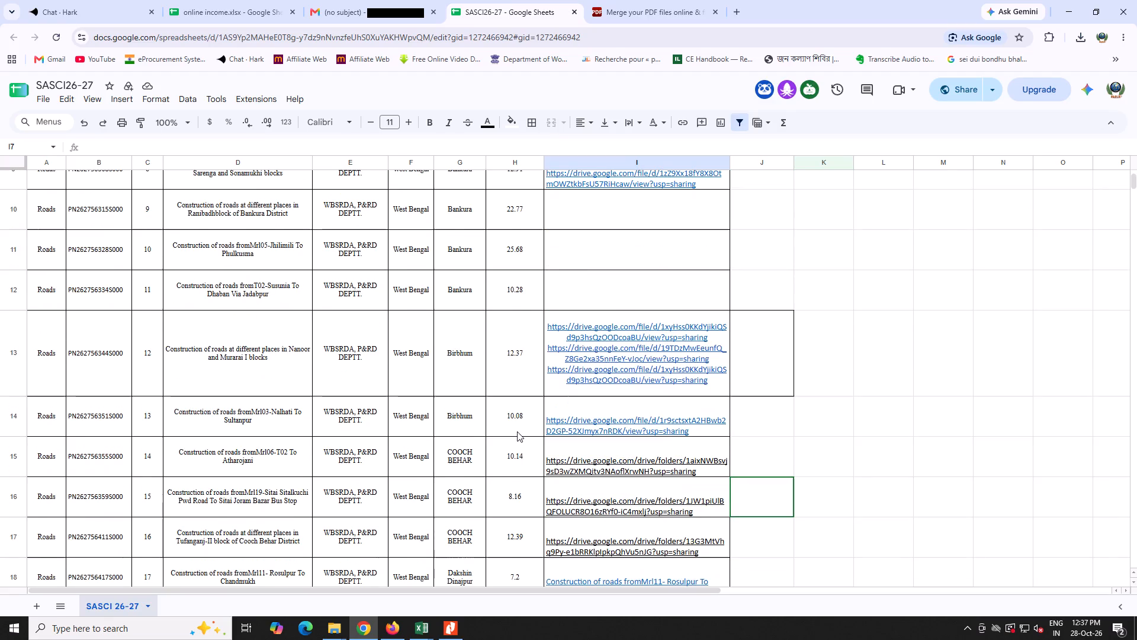
pyautogui.scroll(-1, 517, 431)
pyautogui.scroll(3, 534, 426)
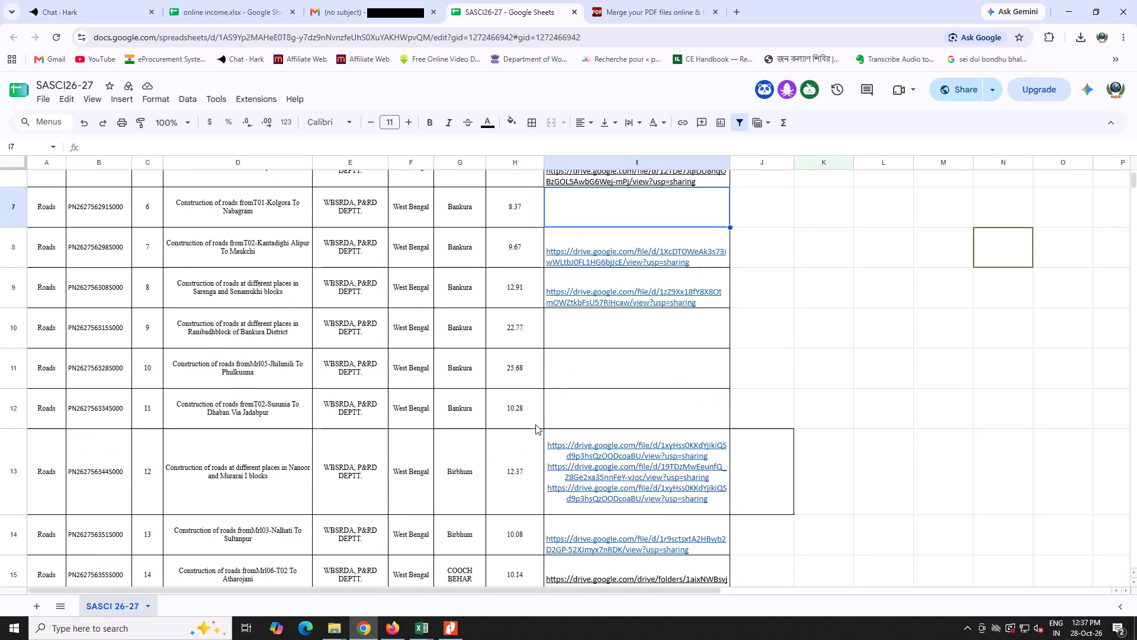
pyautogui.scroll(-4, 537, 424)
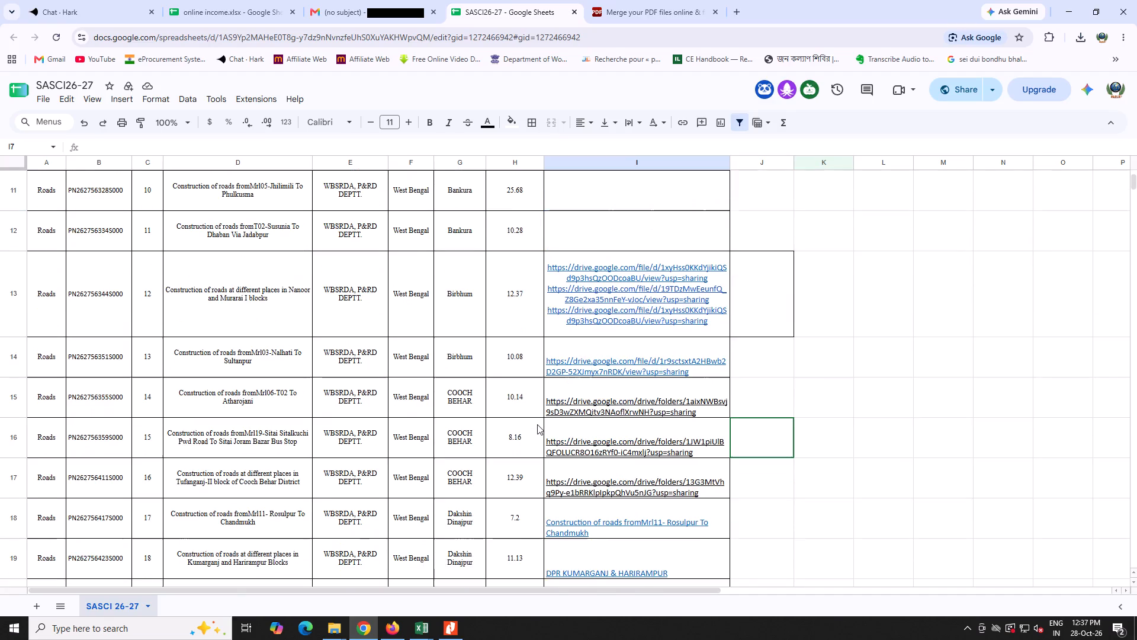
pyautogui.scroll(-13, 537, 424)
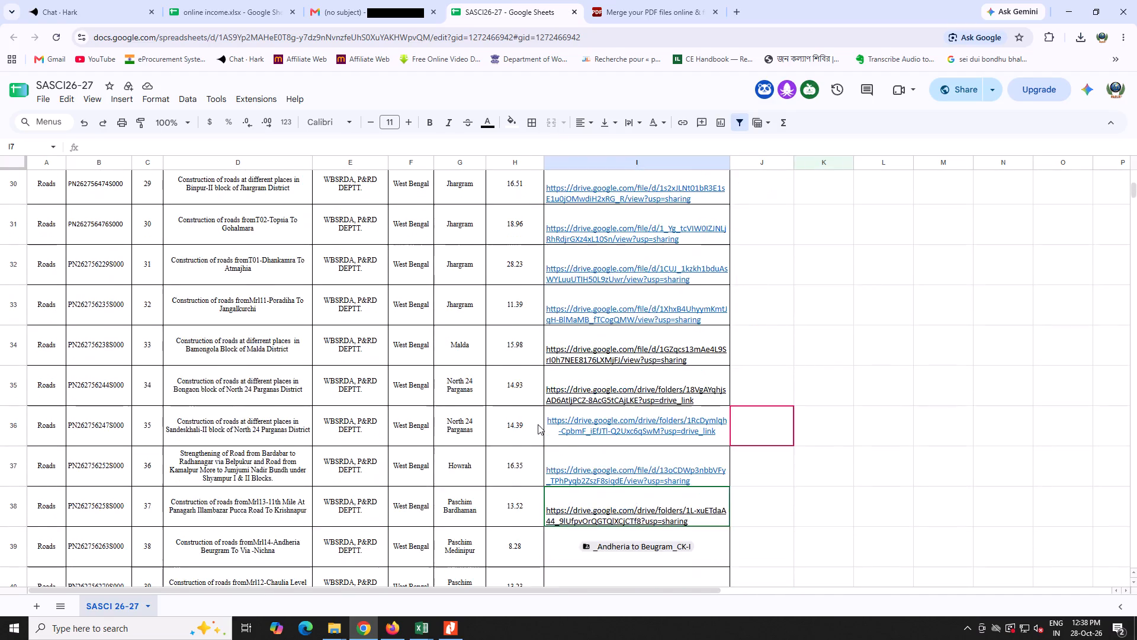
pyautogui.scroll(-13, 538, 424)
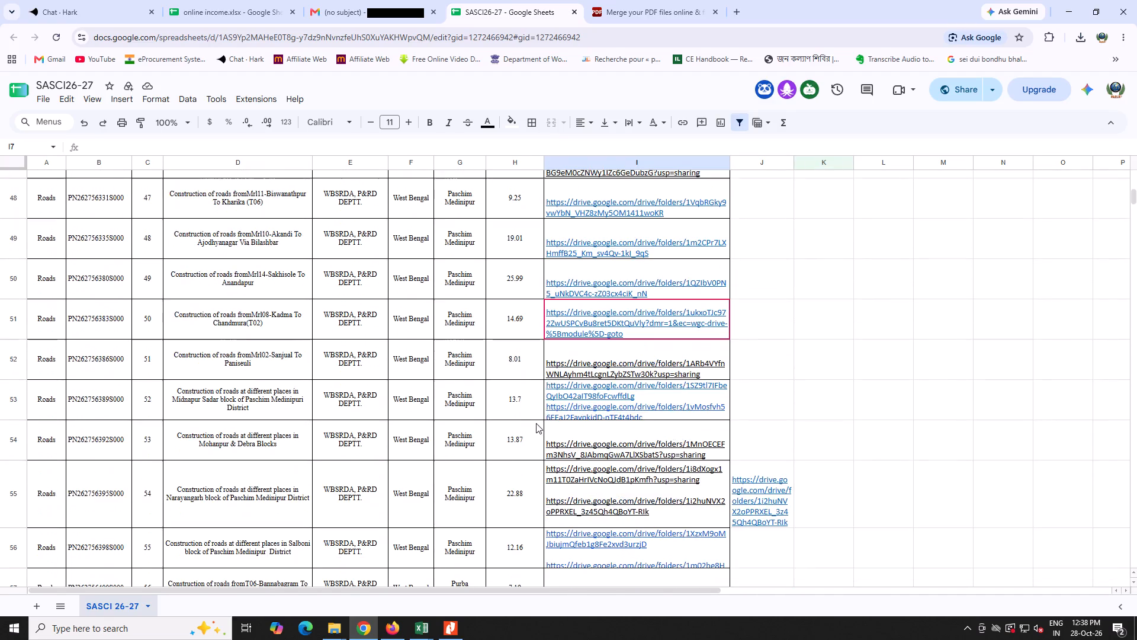
pyautogui.scroll(-16, 537, 423)
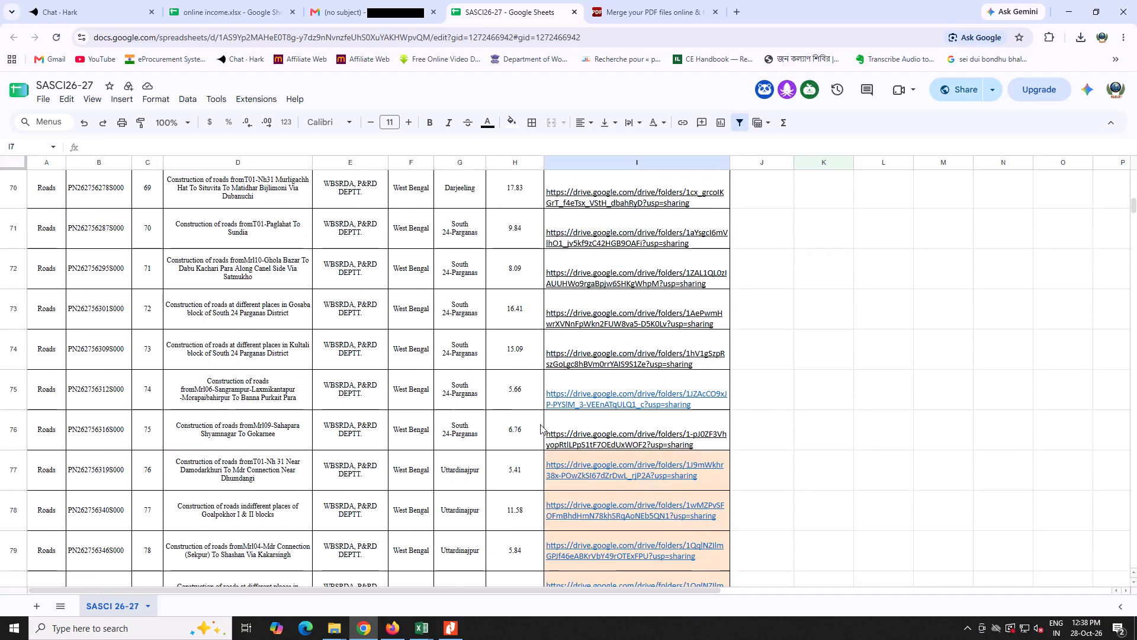
pyautogui.scroll(-13, 540, 425)
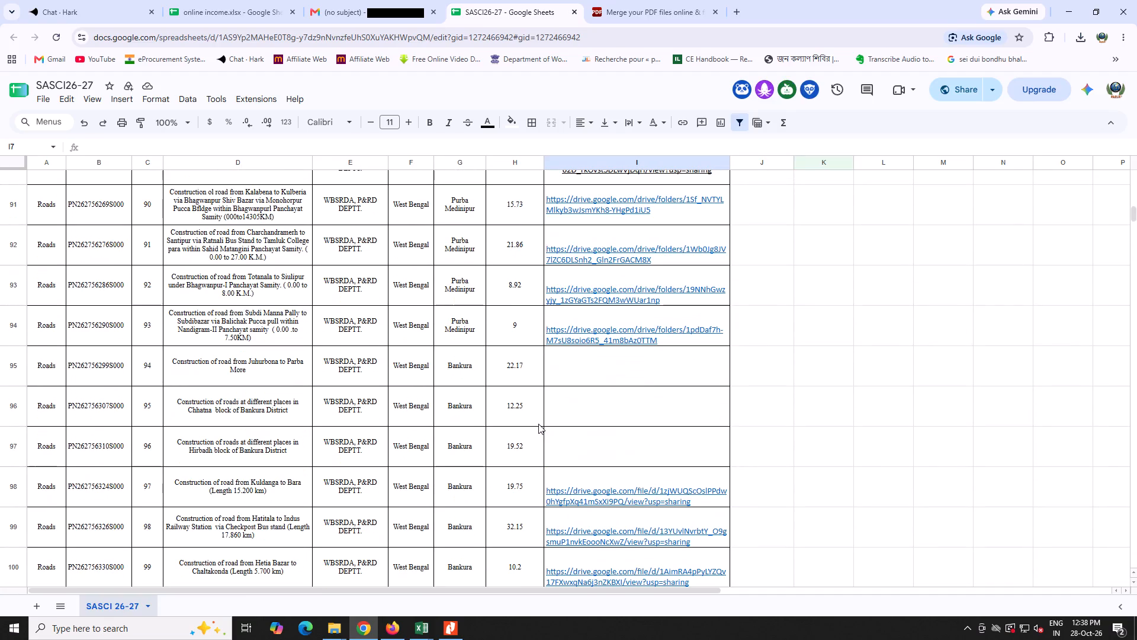
pyautogui.click(574, 398)
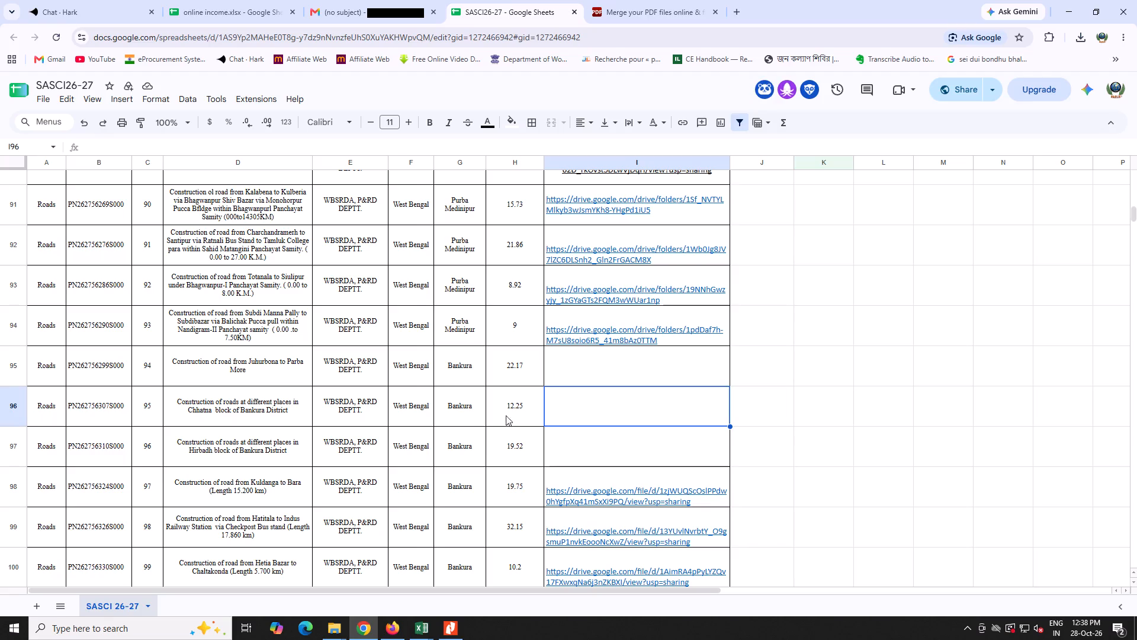
# Examine the remaining projects below the Chhatna block row through to the TOTAL row for a matching Bankura entry.
pyautogui.scroll(-1, 481, 418)
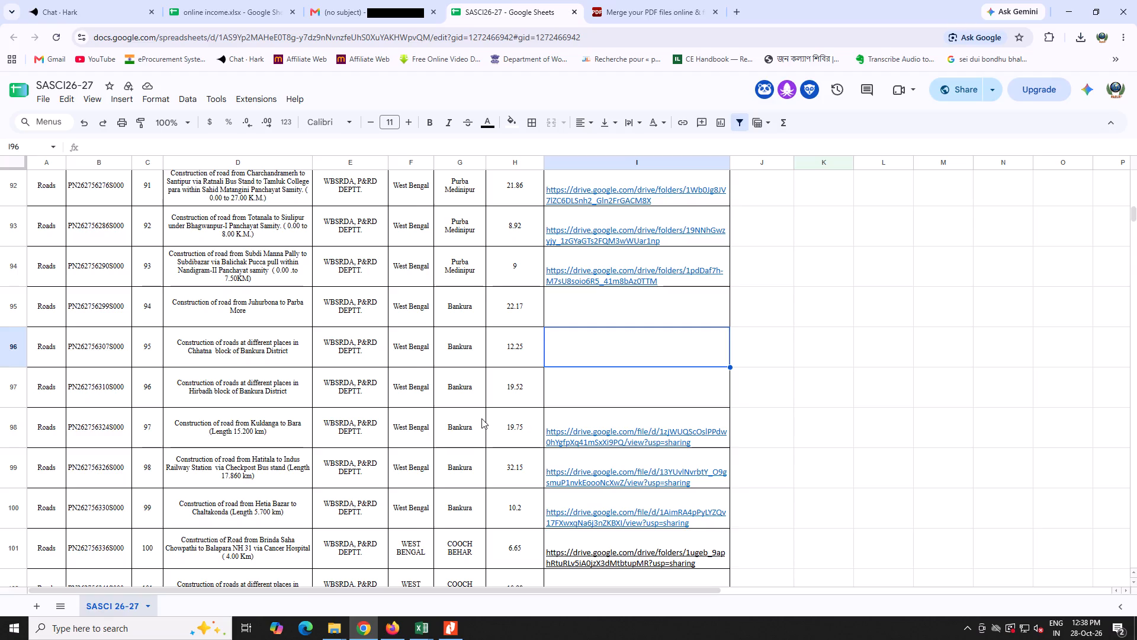
pyautogui.scroll(-3, 481, 418)
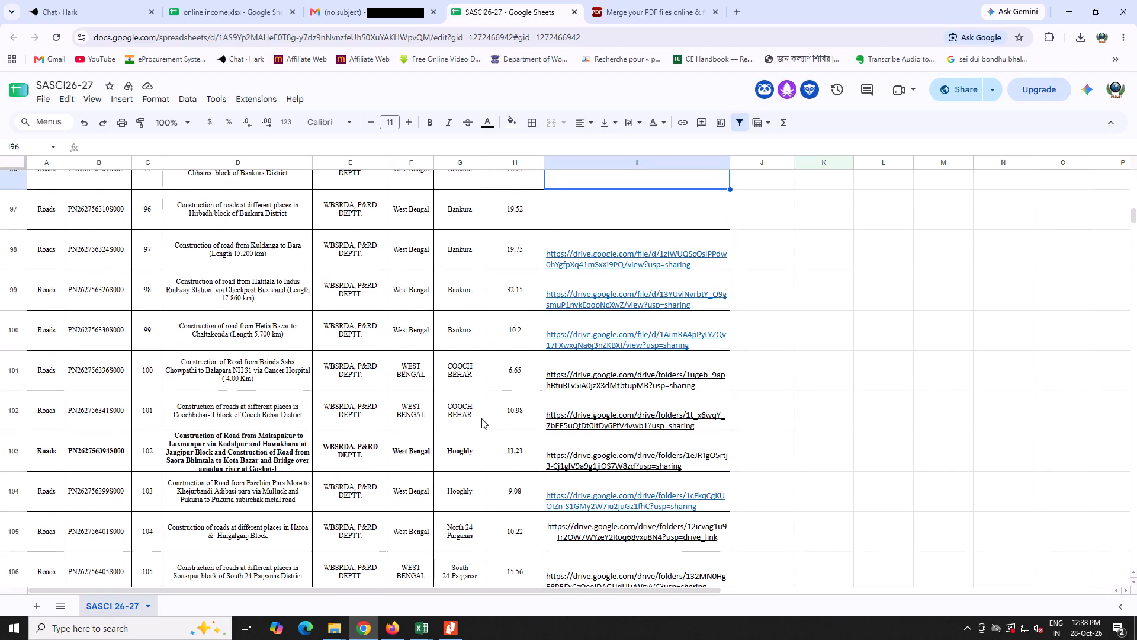
pyautogui.scroll(-16, 481, 418)
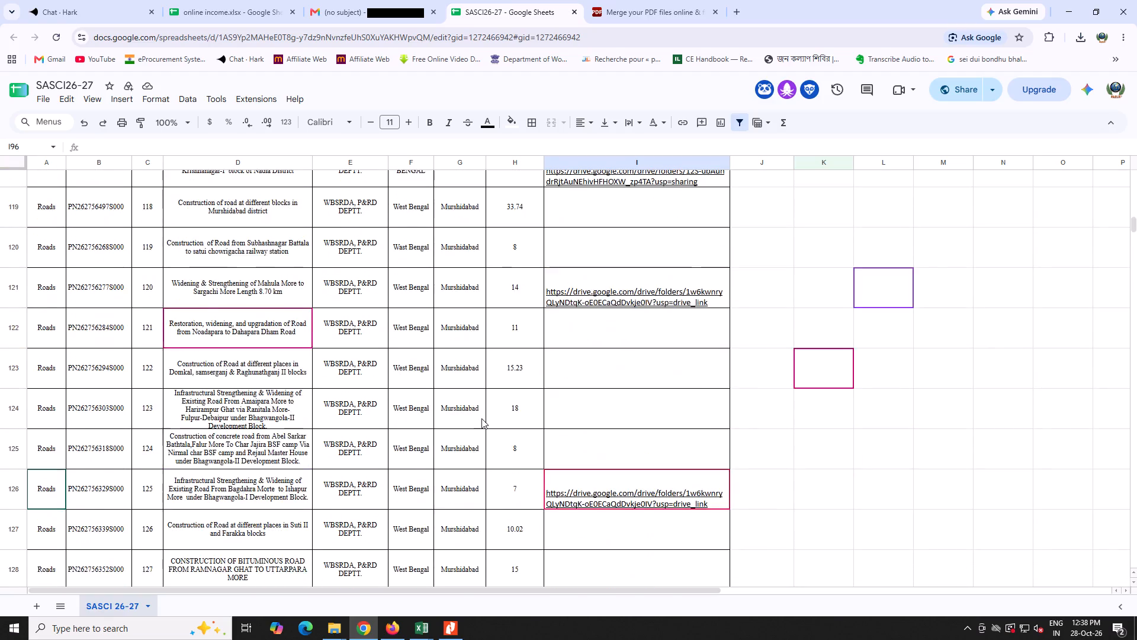
pyautogui.scroll(-19, 481, 418)
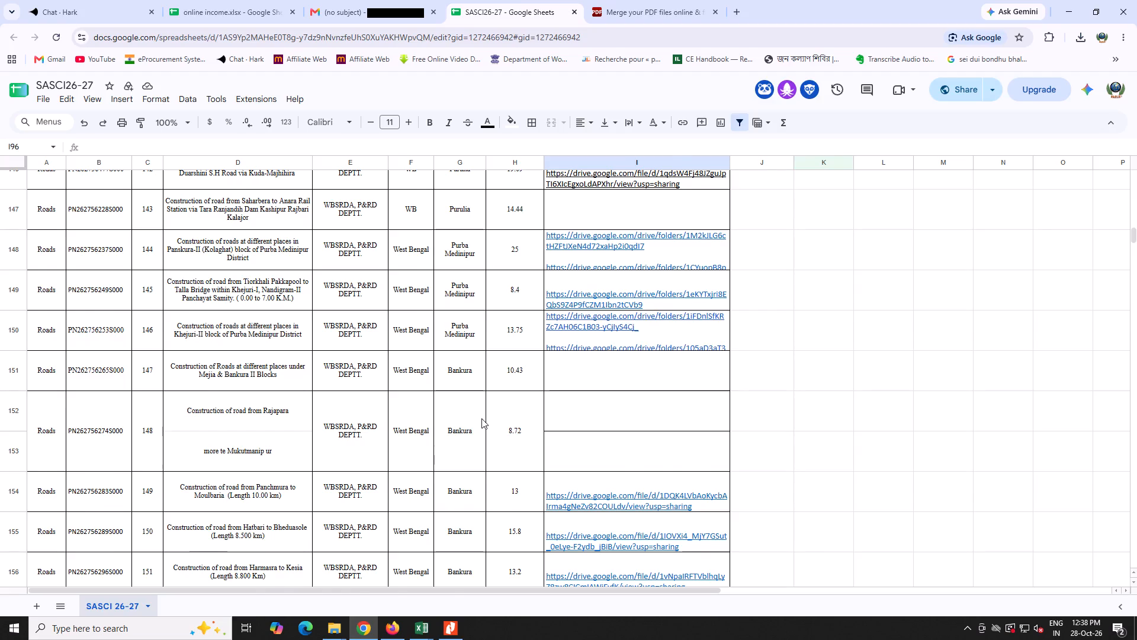
pyautogui.scroll(-1, 481, 418)
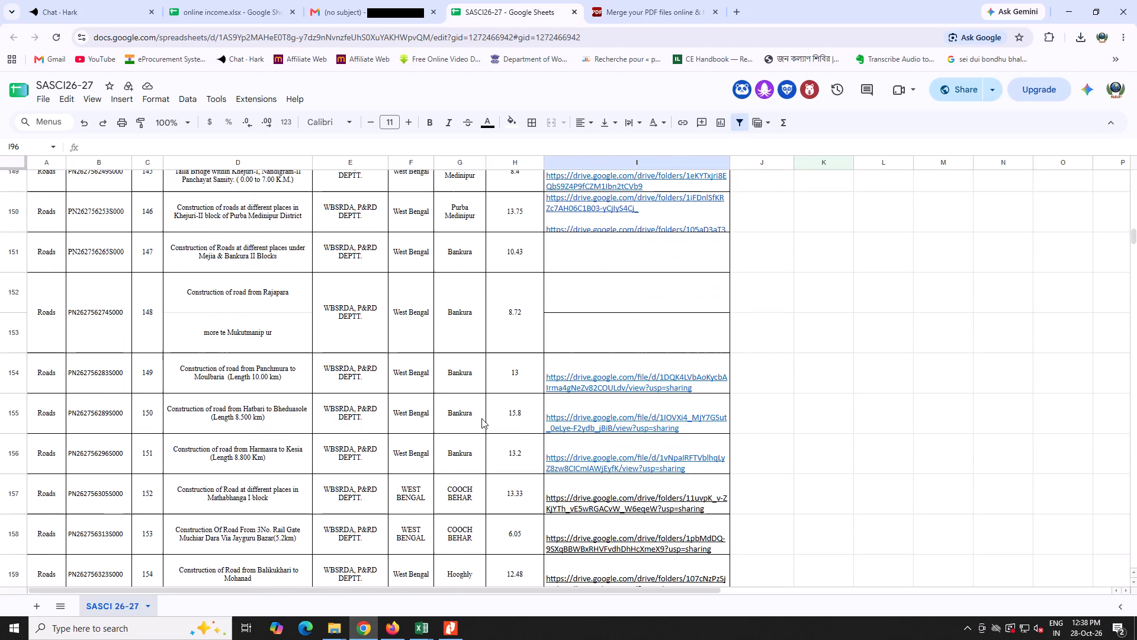
pyautogui.scroll(-3, 481, 418)
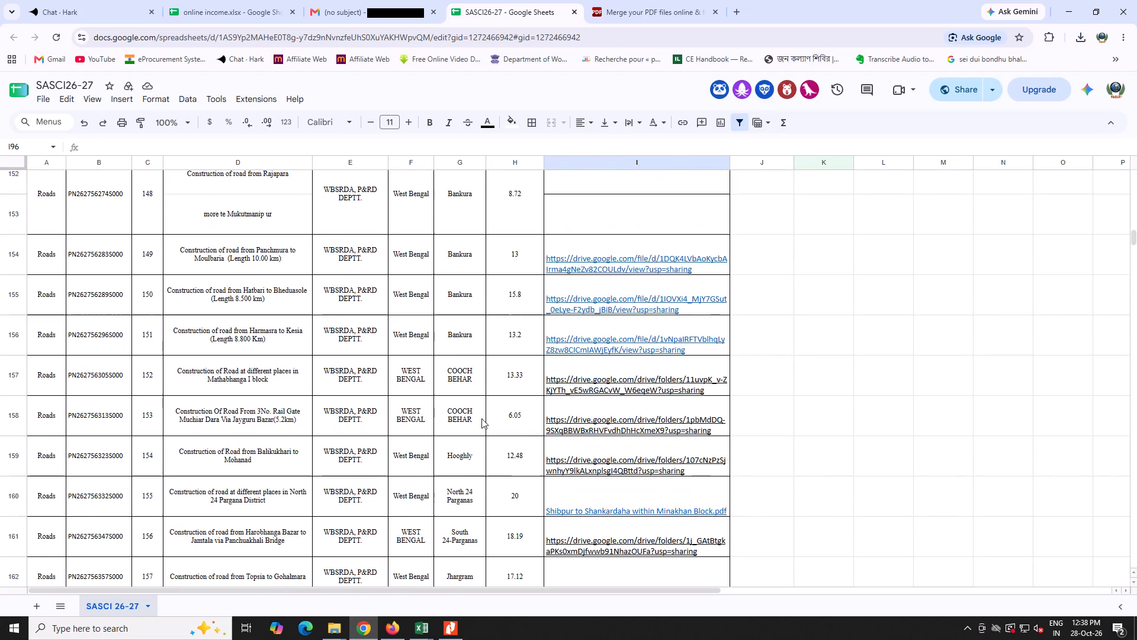
pyautogui.scroll(-18, 481, 418)
pyautogui.scroll(1, 480, 421)
pyautogui.scroll(-17, 480, 421)
pyautogui.scroll(1, 480, 421)
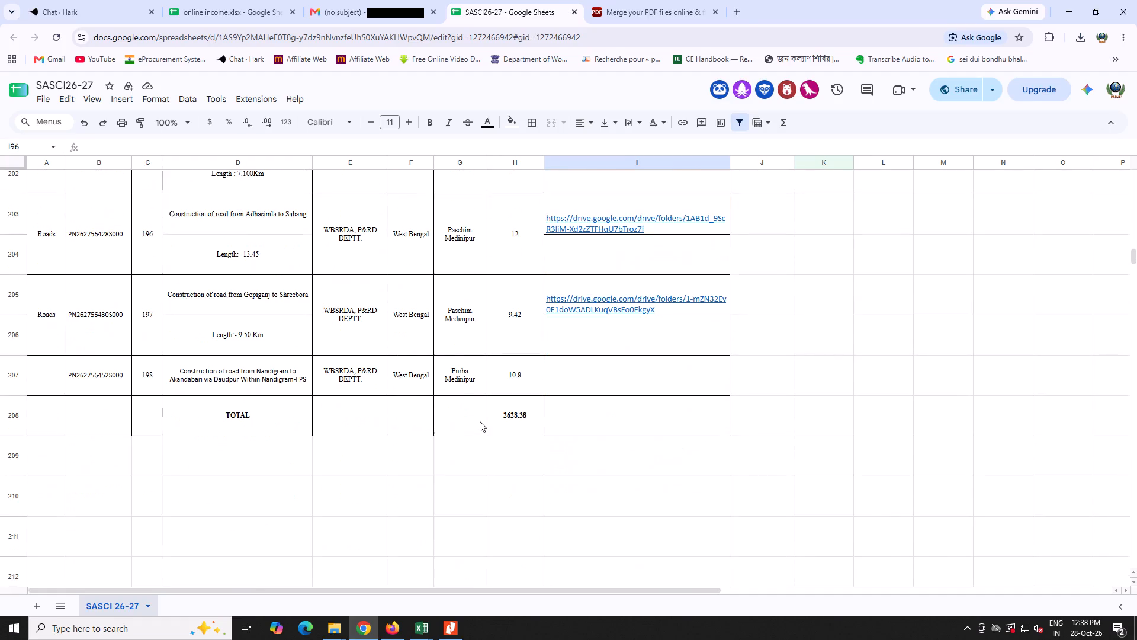
pyautogui.scroll(2, 480, 421)
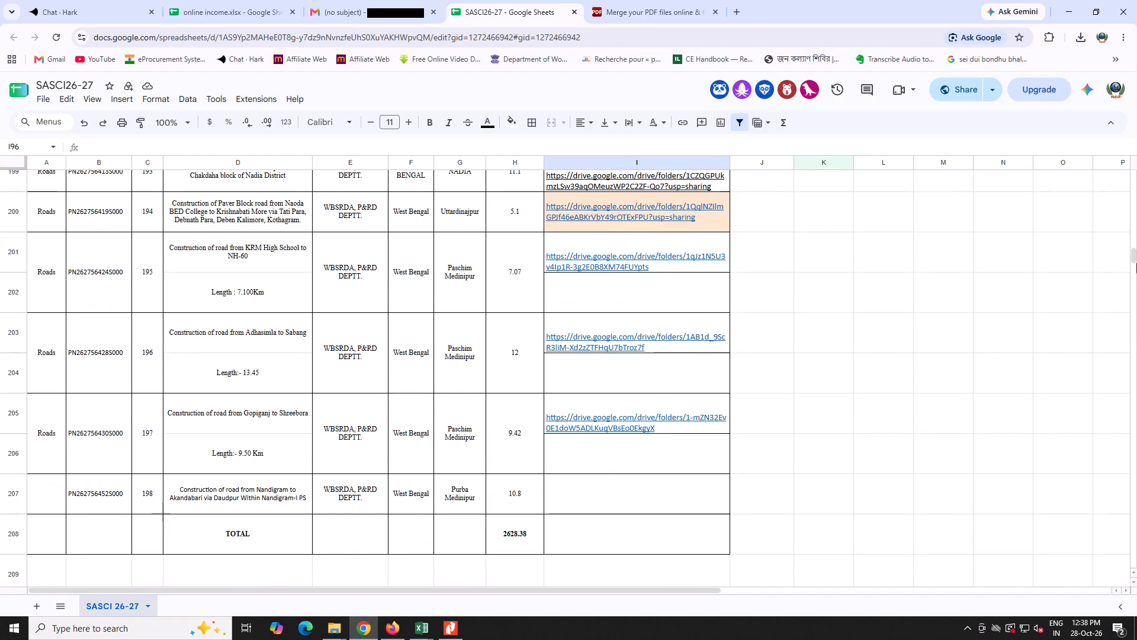
# Return to the start of the project list and check the first group of Bankura rows for the Gourangadihi to Kesra road.
pyautogui.moveTo(1133, 258); pyautogui.dragTo(1136, 95)
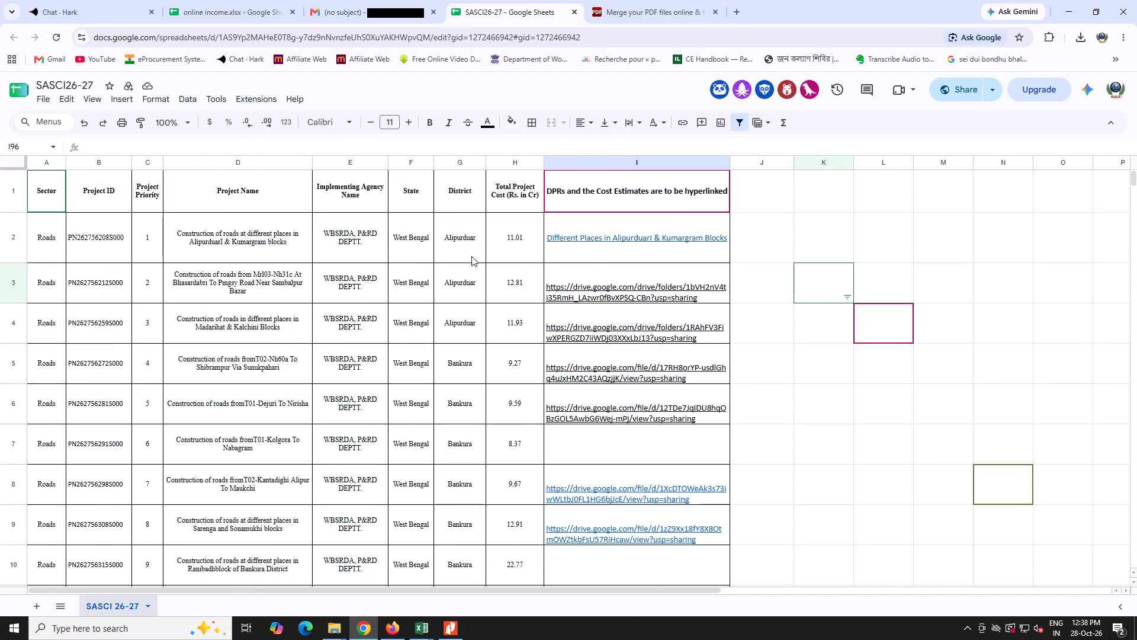
pyautogui.click(459, 361)
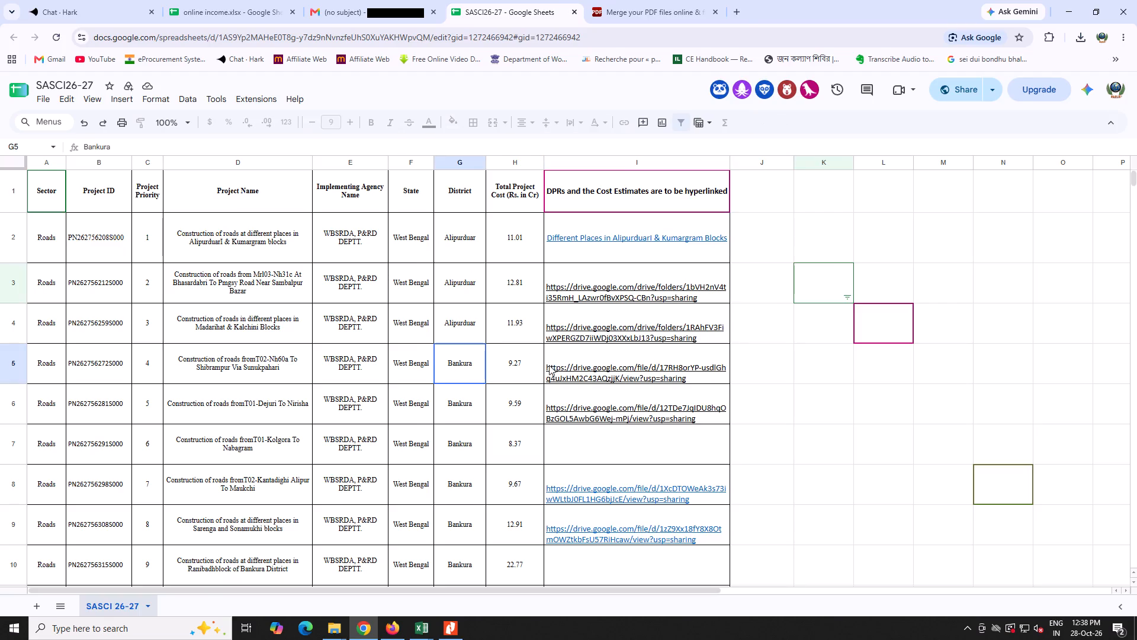
pyautogui.click(436, 401)
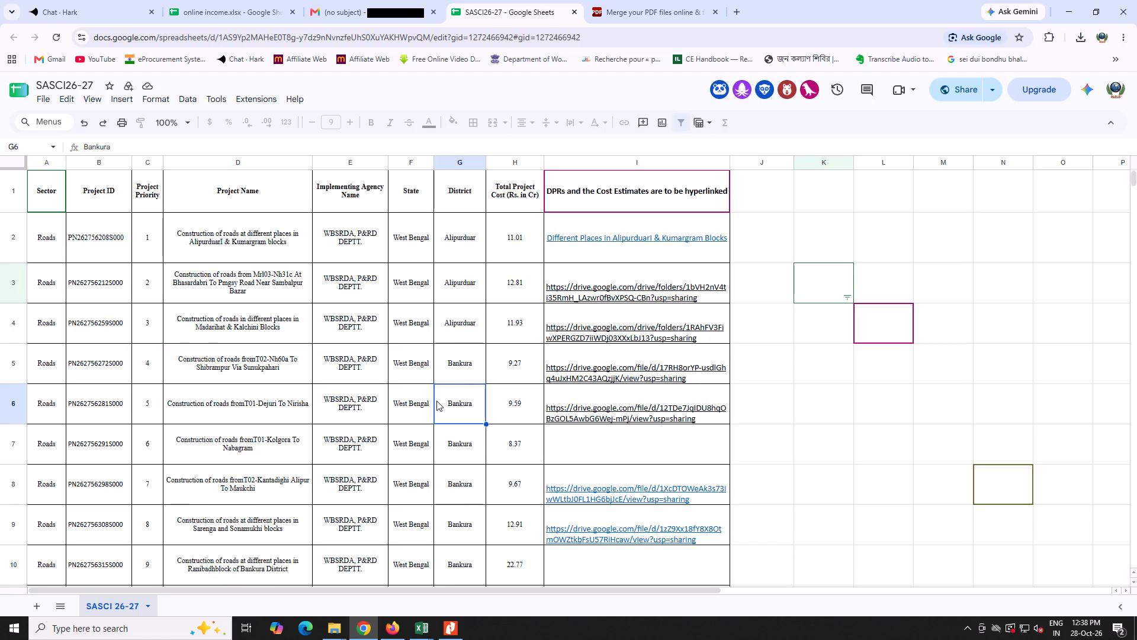
pyautogui.scroll(-1, 436, 401)
pyautogui.click(462, 394)
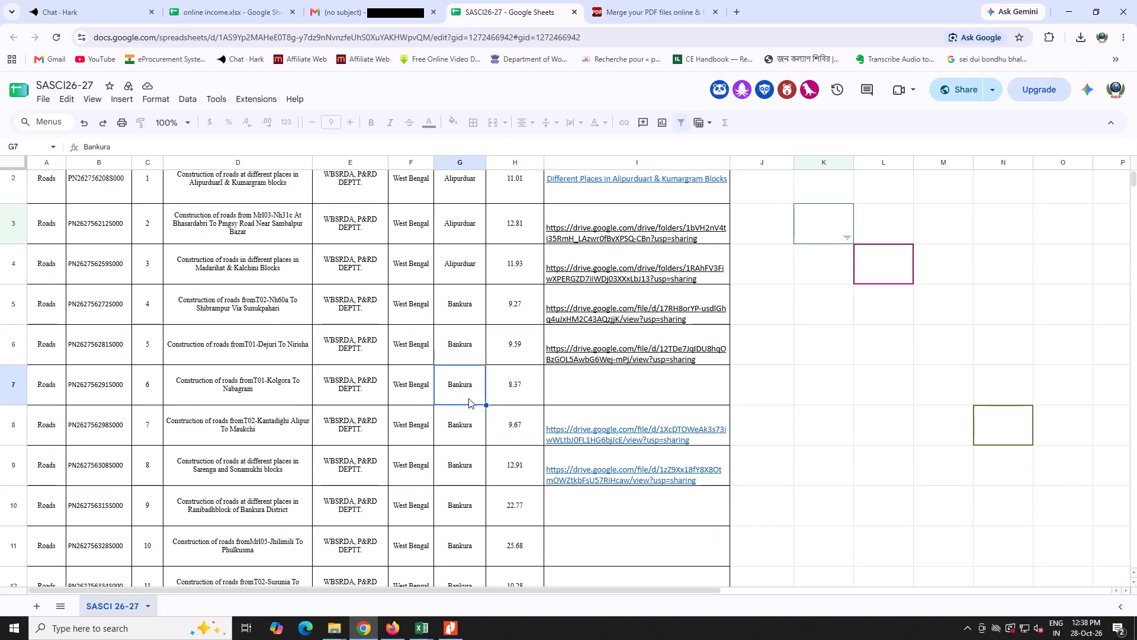
pyautogui.press('Down')
pyautogui.press('Right')
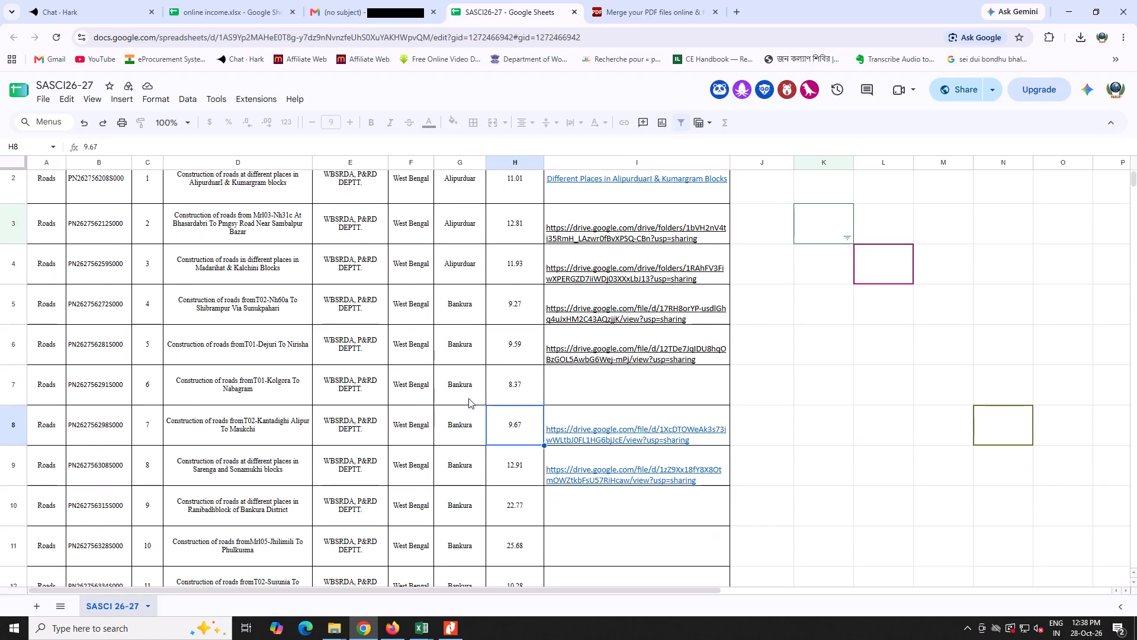
pyautogui.press('Left')
pyautogui.press('Down')
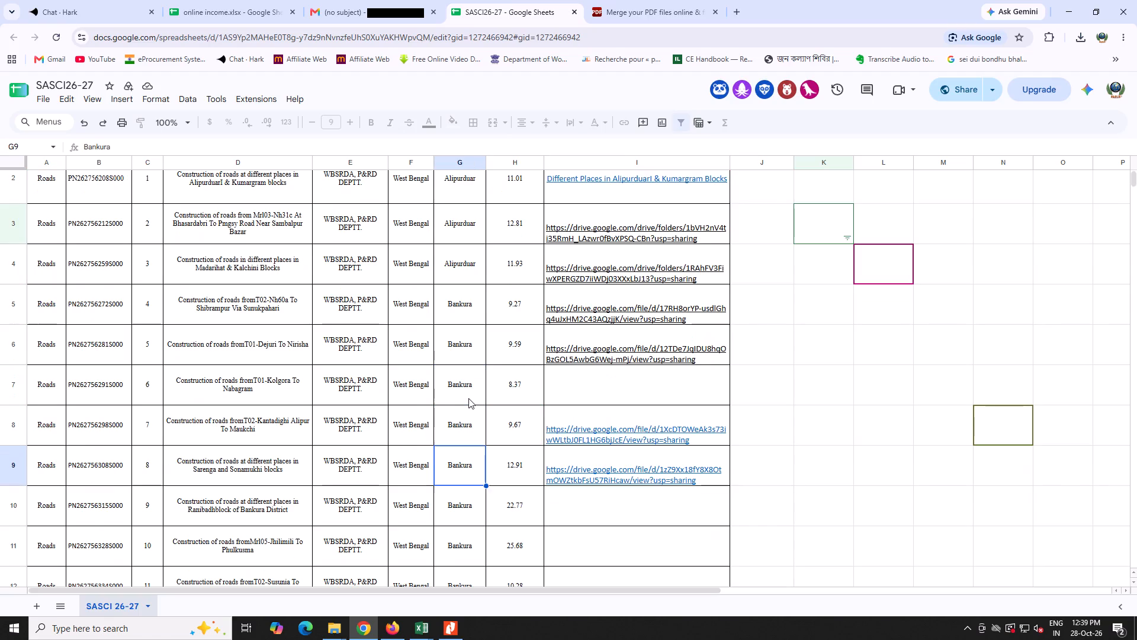
pyautogui.press('Down')
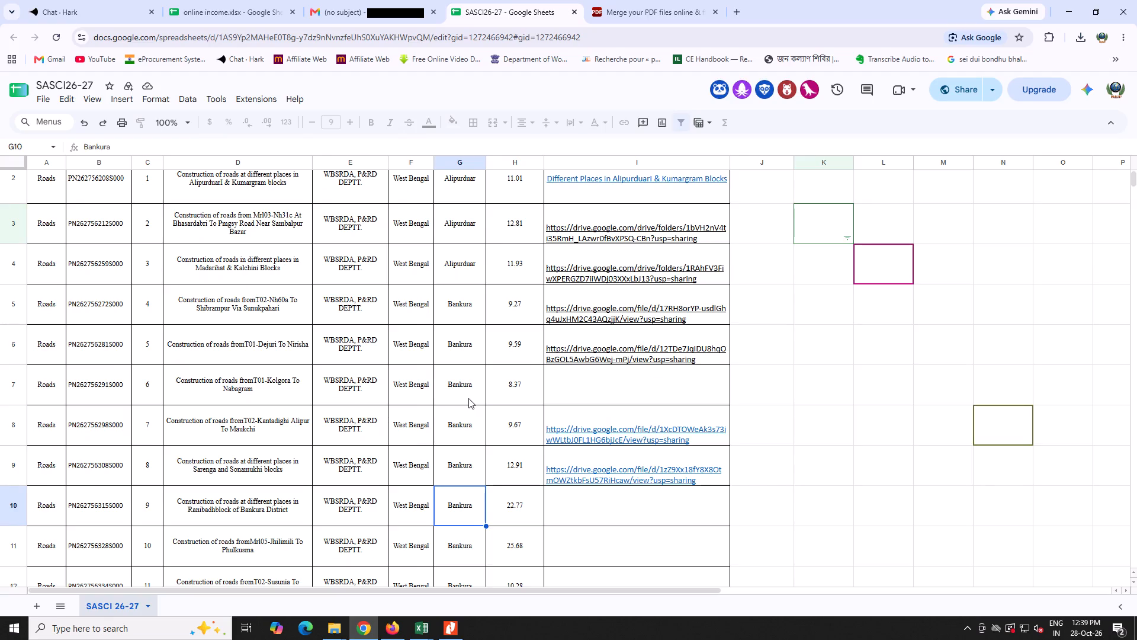
pyautogui.press('Down')
pyautogui.press('Down')
# Go through the District column from the first Birbhum row to the Nandigram-II row, looking for further Bankura projects.
pyautogui.press('Down')
pyautogui.press('Down')
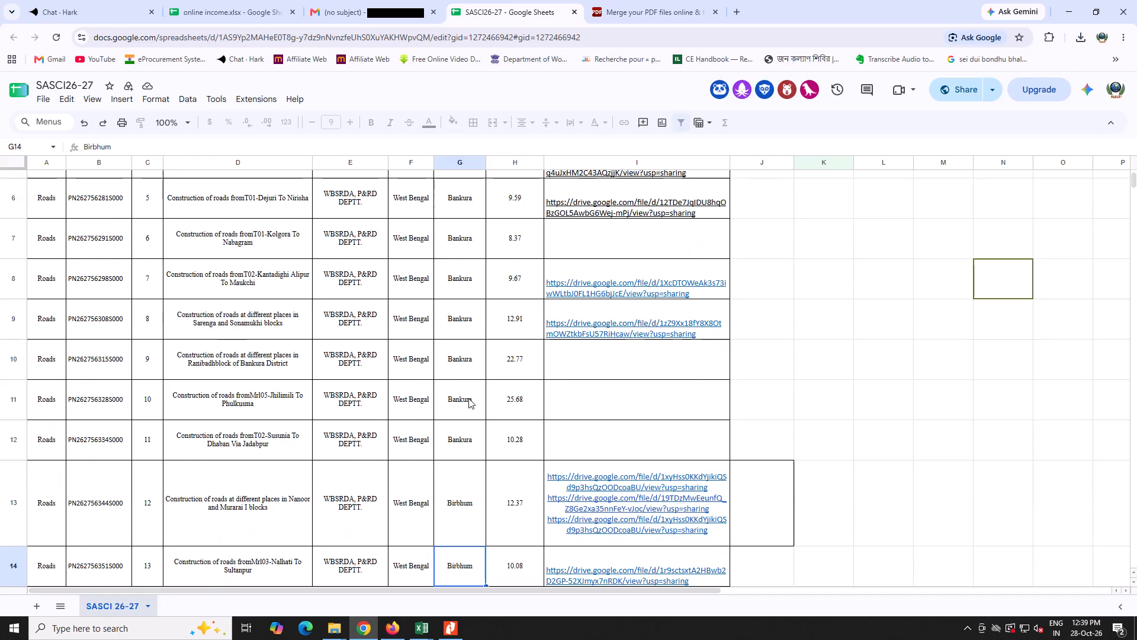
pyautogui.press('Down')
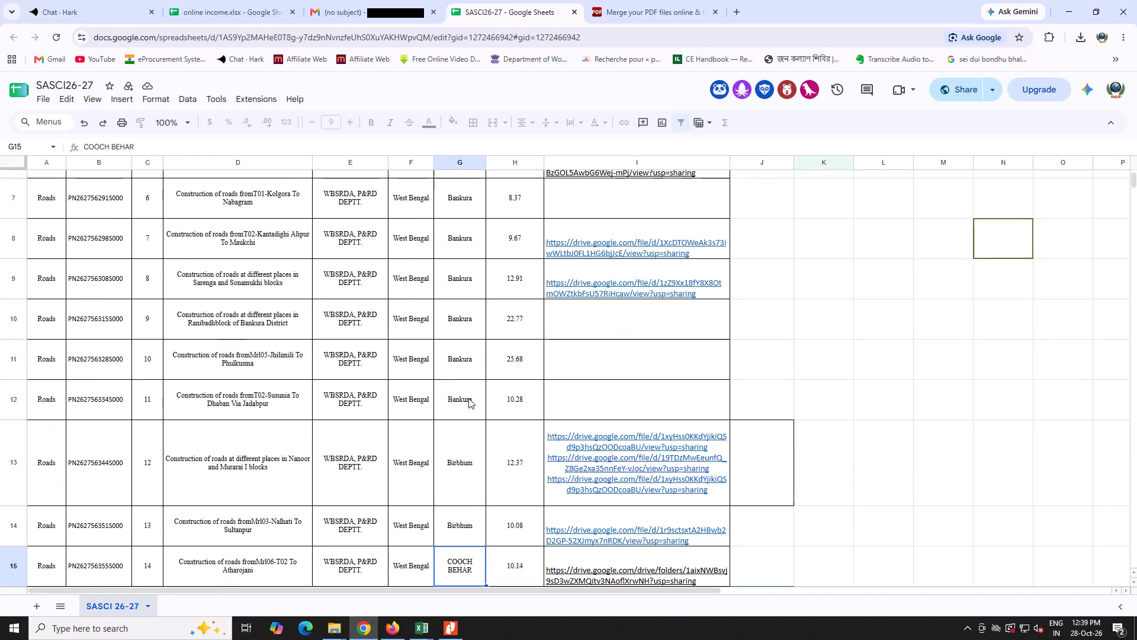
pyautogui.press('Down')
pyautogui.press('Down')
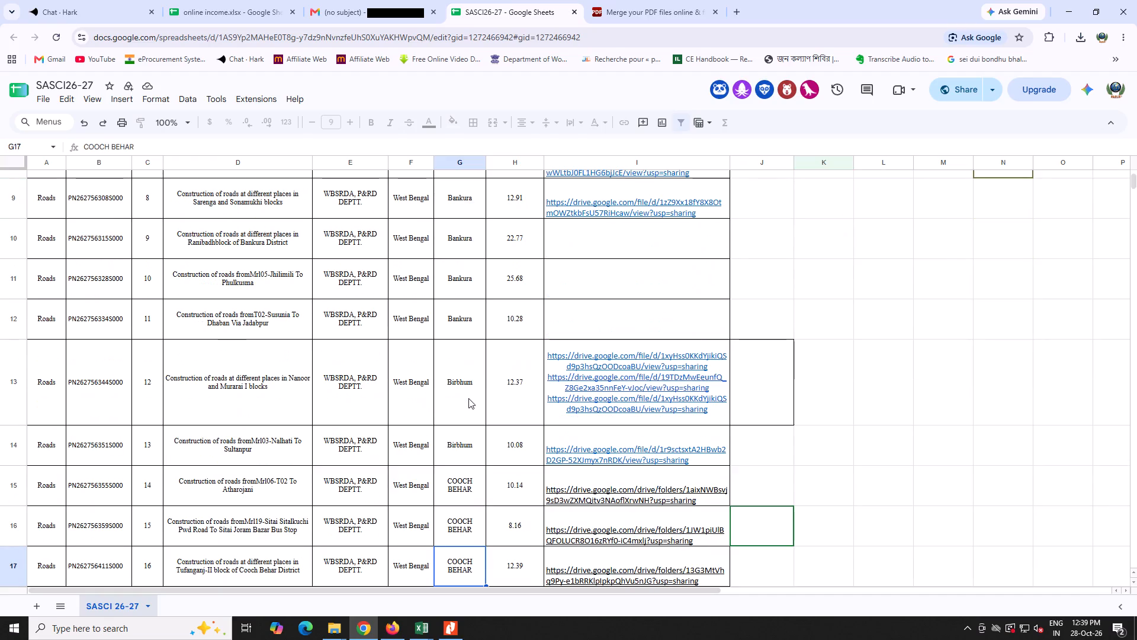
pyautogui.press('Down')
pyautogui.press('Down')
pyautogui.press('Down')
pyautogui.press('Down')
pyautogui.press('Down')
pyautogui.press('Down')
pyautogui.press('Down')
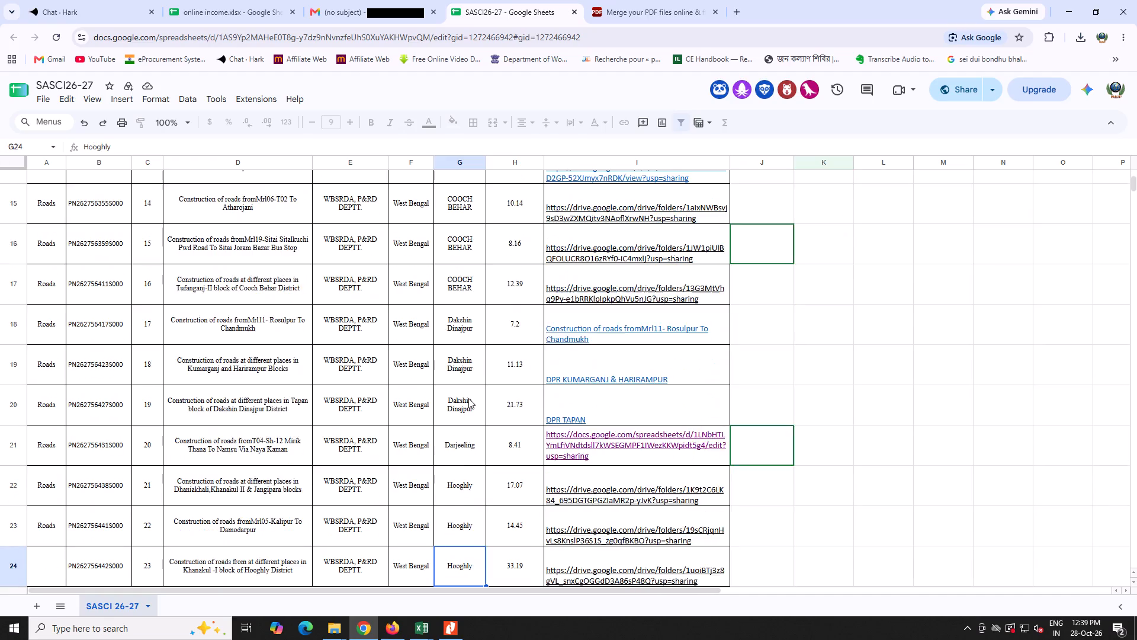
pyautogui.press('Down')
pyautogui.press('Down')
pyautogui.press('Down')
pyautogui.press('Down')
pyautogui.press('Down')
pyautogui.press('Down')
pyautogui.press('Down')
pyautogui.press('Down')
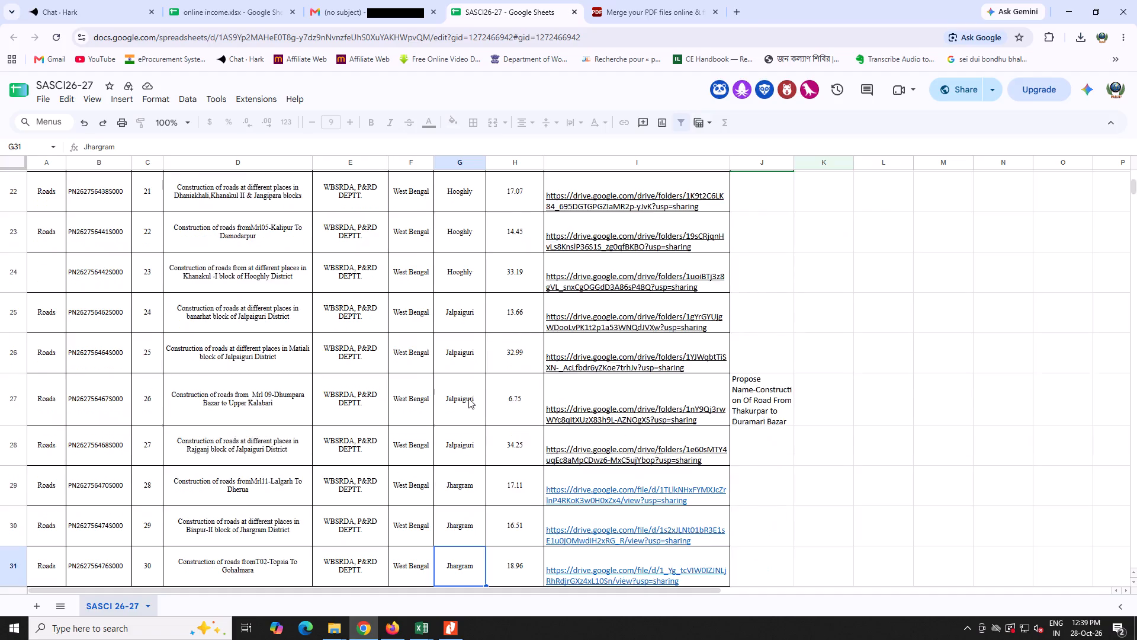
pyautogui.press('Down')
pyautogui.press('Down')
pyautogui.press('Down')
pyautogui.press('Down')
pyautogui.press('Down')
pyautogui.press('Down')
pyautogui.press('Down')
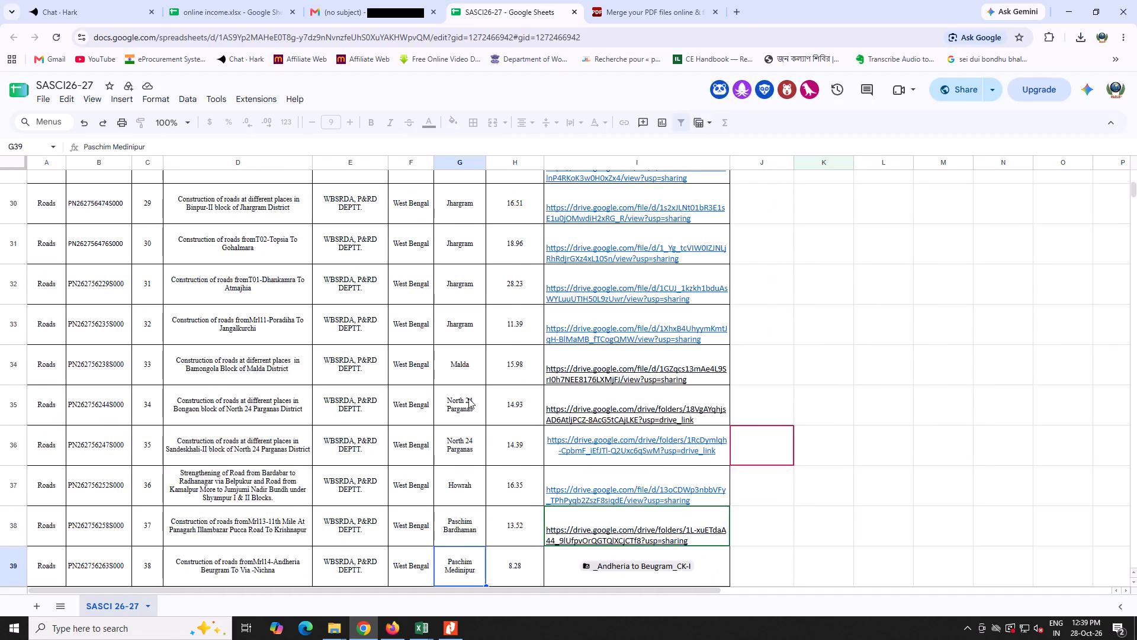
pyautogui.press('Down')
pyautogui.press('Down')
pyautogui.press('Down')
pyautogui.press('Down')
pyautogui.press('Down')
pyautogui.press('Down')
pyautogui.press('Down')
pyautogui.press('Down')
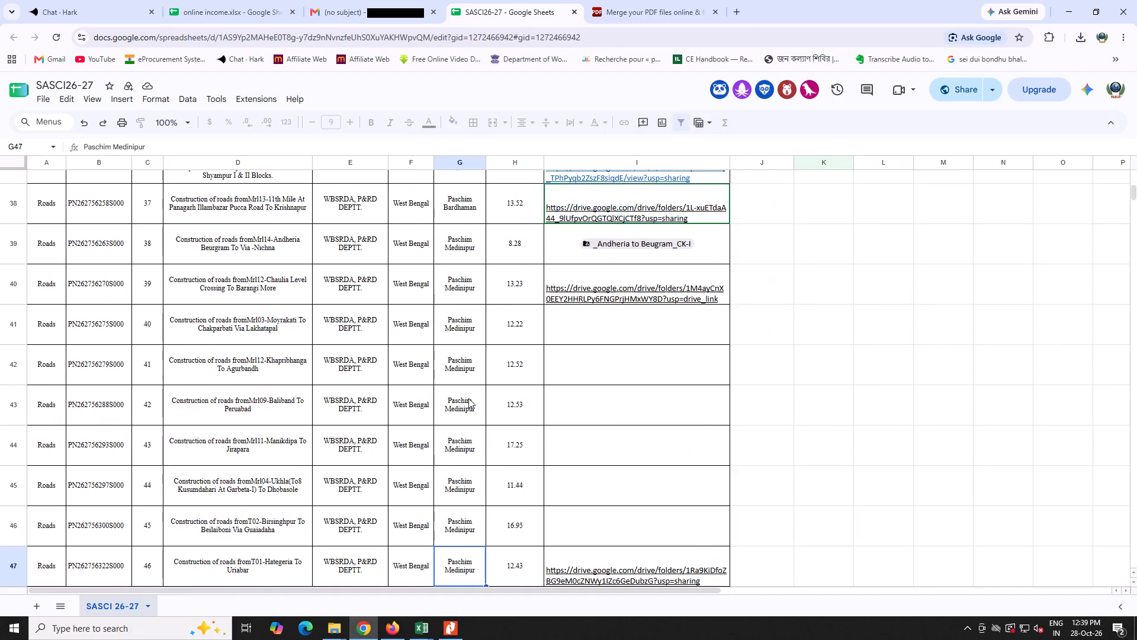
pyautogui.press('Down')
pyautogui.press('Down')
pyautogui.press('Down')
pyautogui.press('Down')
pyautogui.press('Down')
pyautogui.press('Down')
pyautogui.press('Down')
pyautogui.press('Down')
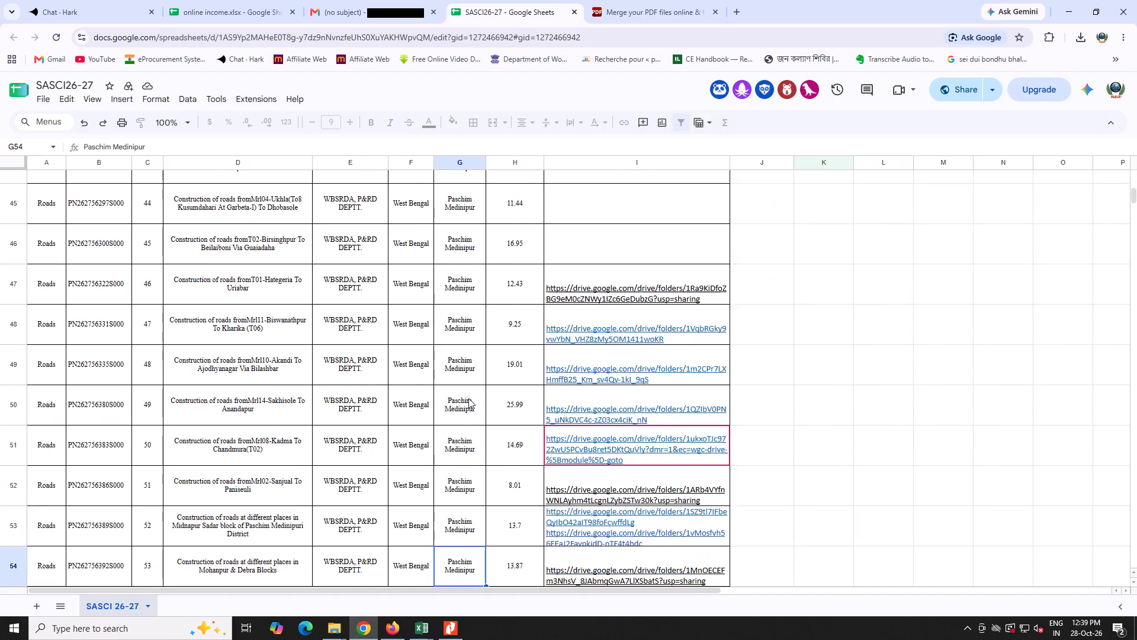
pyautogui.press('Down')
pyautogui.press('Down')
pyautogui.press('Down')
pyautogui.press('Down')
pyautogui.press('Down')
pyautogui.press('Down')
pyautogui.press('Down')
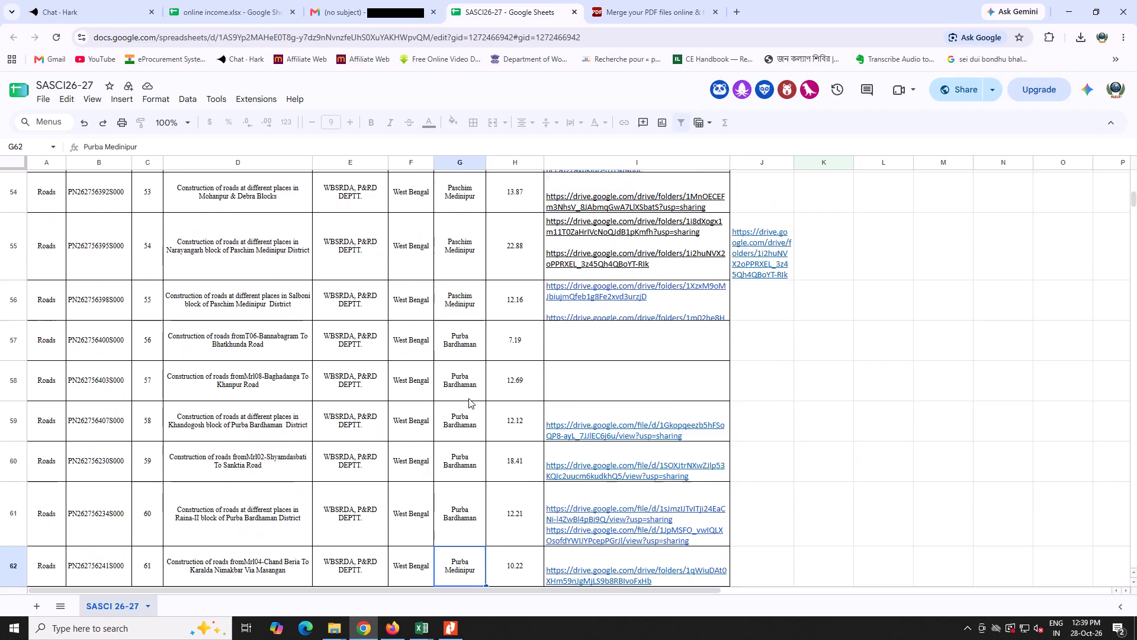
pyautogui.press('Down')
pyautogui.press('Down')
pyautogui.press('Down')
pyautogui.press('Down')
pyautogui.press('Down')
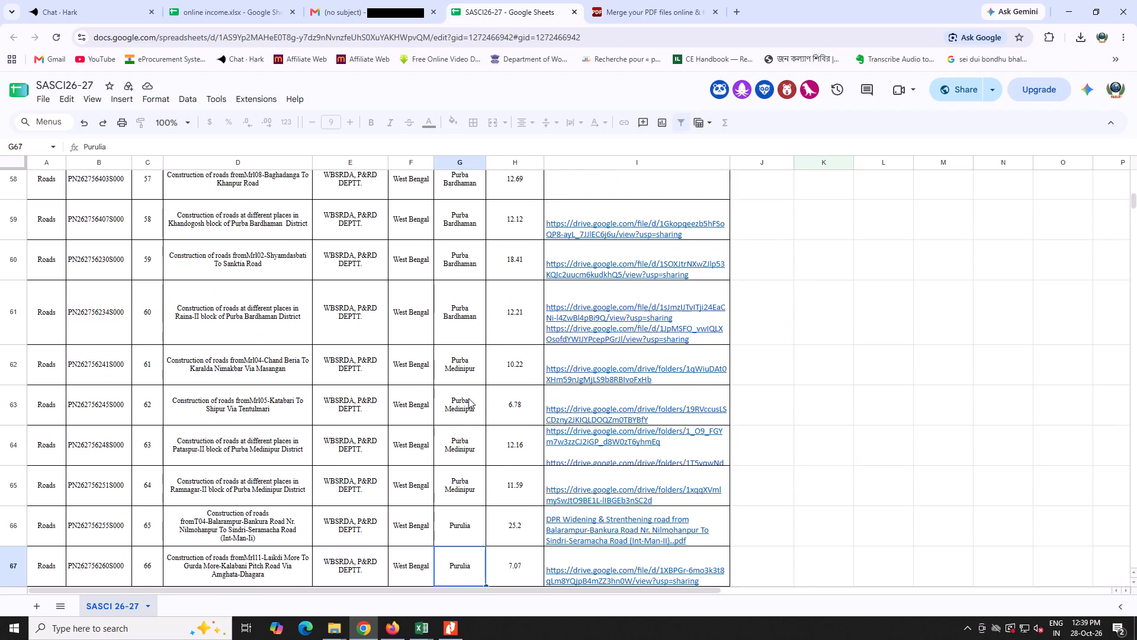
pyautogui.press('Up')
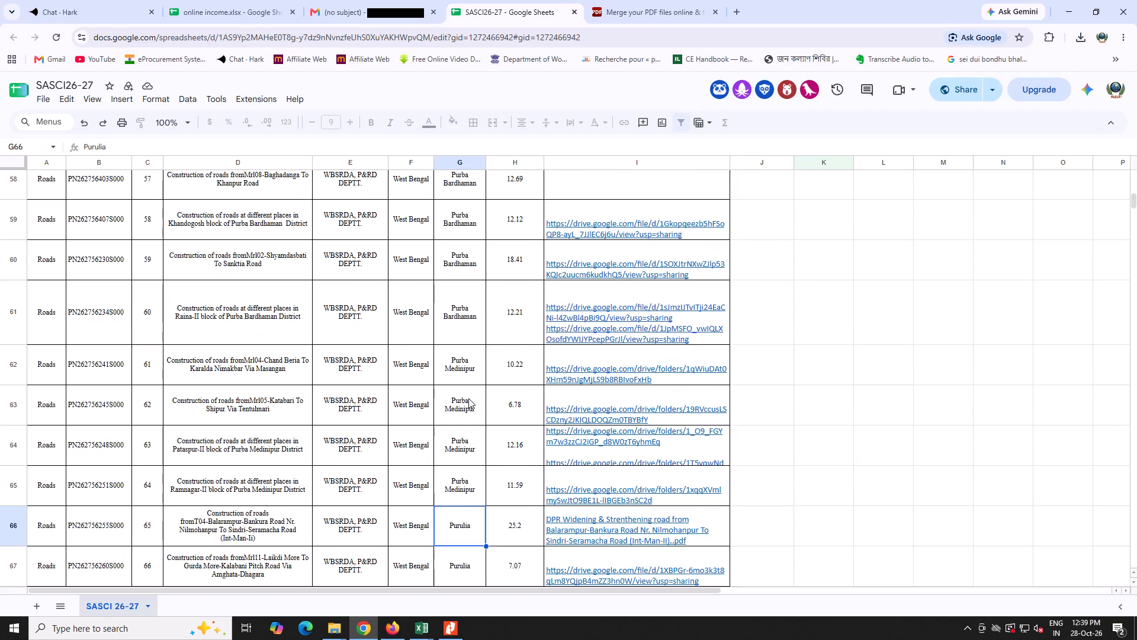
pyautogui.press('Down')
pyautogui.press('Down')
pyautogui.press('Down')
pyautogui.press('Down')
pyautogui.press('Down')
pyautogui.press('Down')
pyautogui.press('Down')
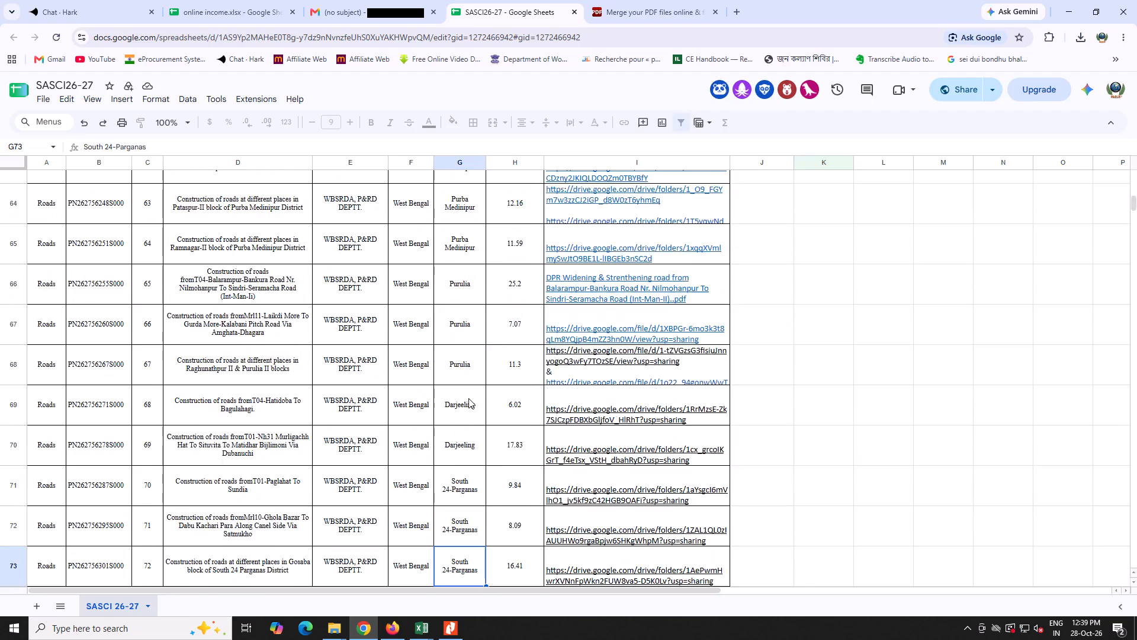
pyautogui.press('Down')
pyautogui.press('Down')
pyautogui.press('Down')
pyautogui.press('Down')
pyautogui.press('Down')
pyautogui.press('Down')
pyautogui.press('Down')
pyautogui.press('Down')
pyautogui.press('Down')
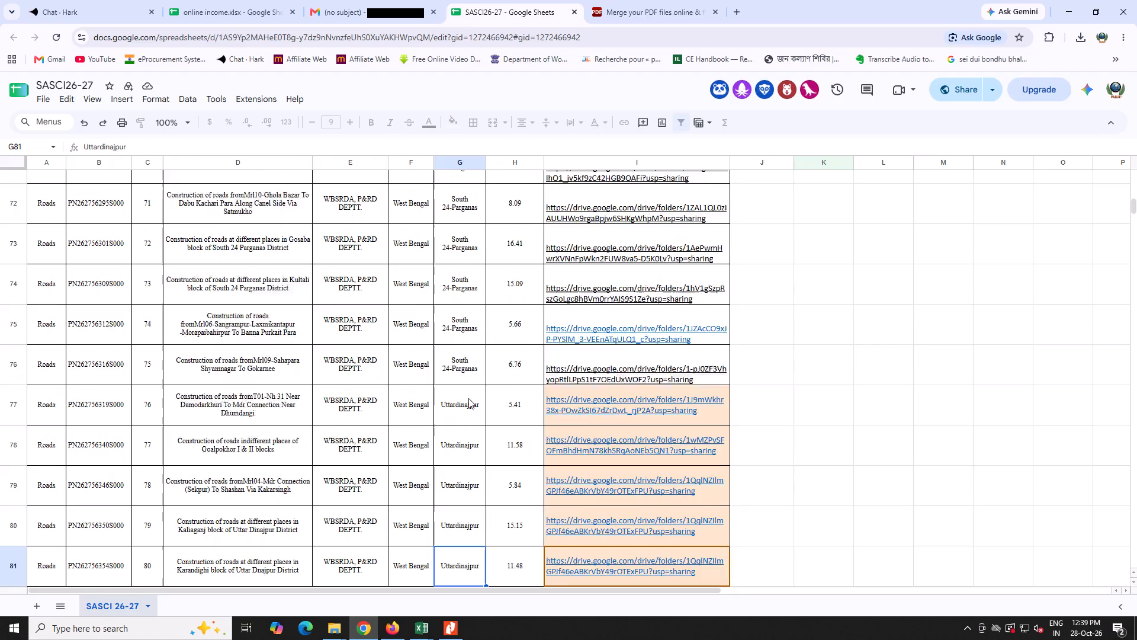
pyautogui.press('Down')
pyautogui.press('Down')
pyautogui.press('Down')
pyautogui.press('Down')
pyautogui.press('Down')
pyautogui.press('Down')
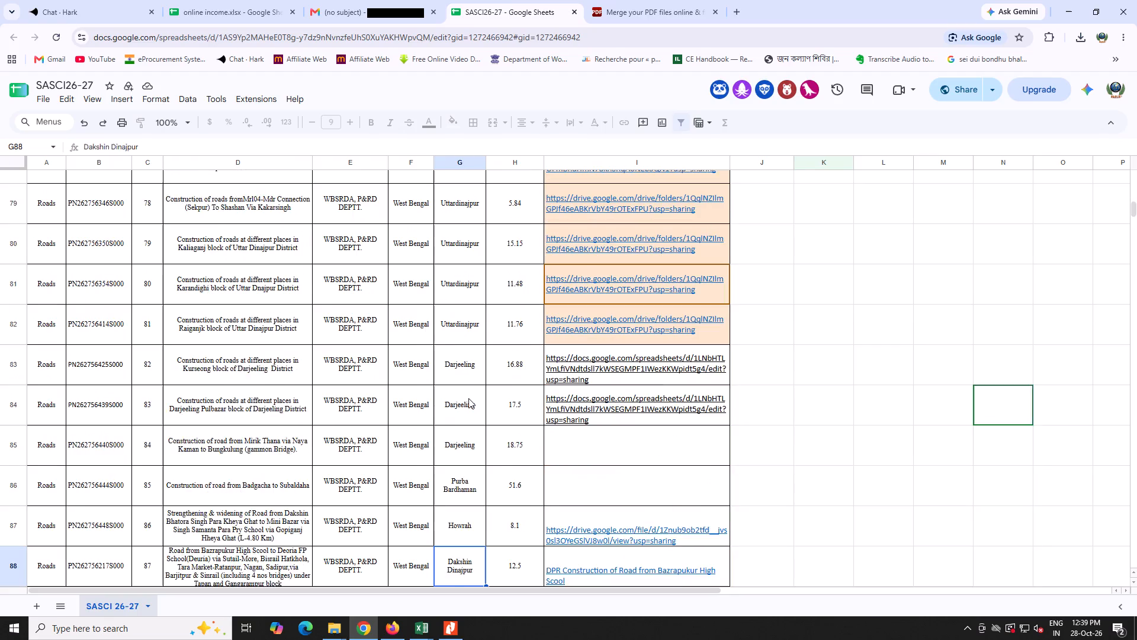
pyautogui.press('Down')
pyautogui.press('Down')
pyautogui.press('Down')
pyautogui.press('Down')
pyautogui.press('Down')
pyautogui.press('Down')
# Examine the Bankura projects from Juhurbona to Parba More through Hetia Bazar to Chaltakonda for a matching road or block.
pyautogui.press('Down')
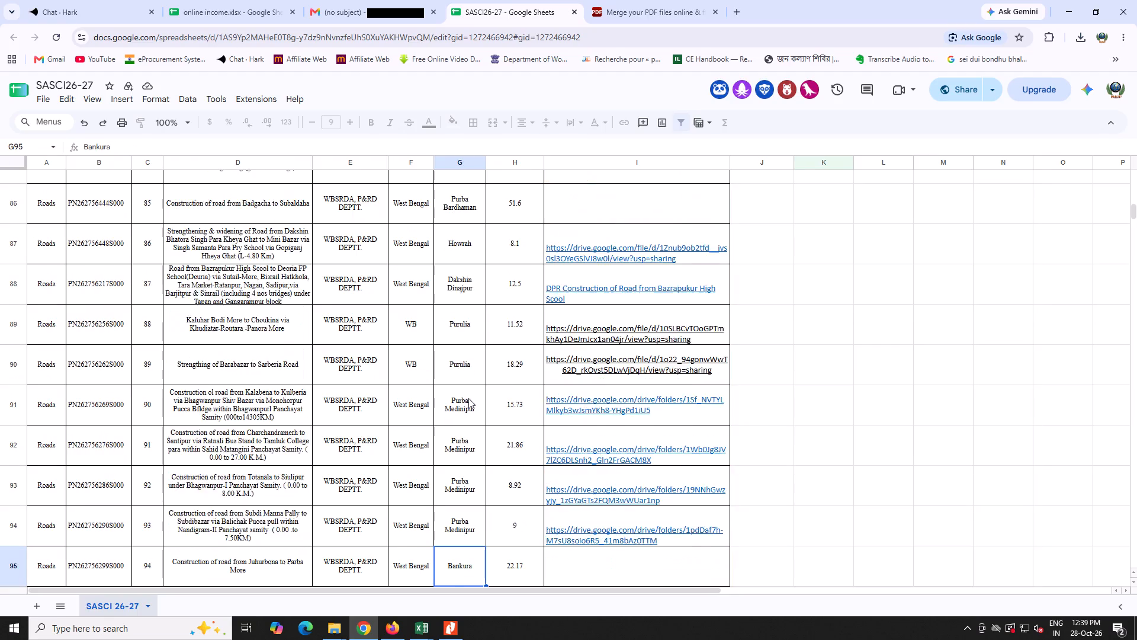
pyautogui.press('Down')
pyautogui.press('Up')
pyautogui.press('Up')
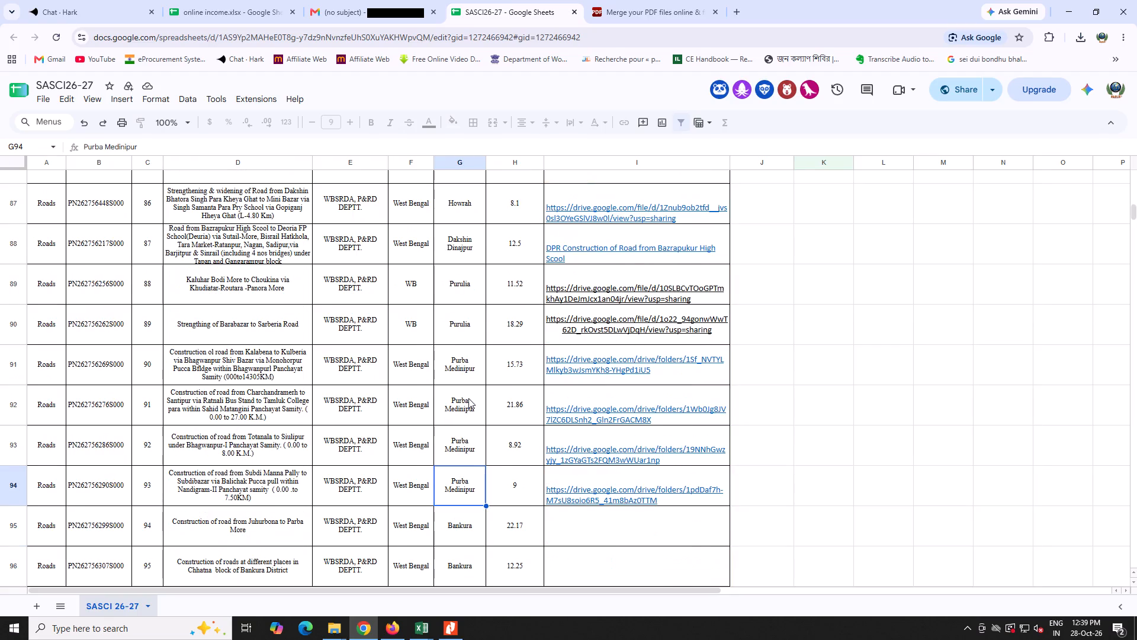
pyautogui.press('Down')
pyautogui.press('Down')
pyautogui.press('Up')
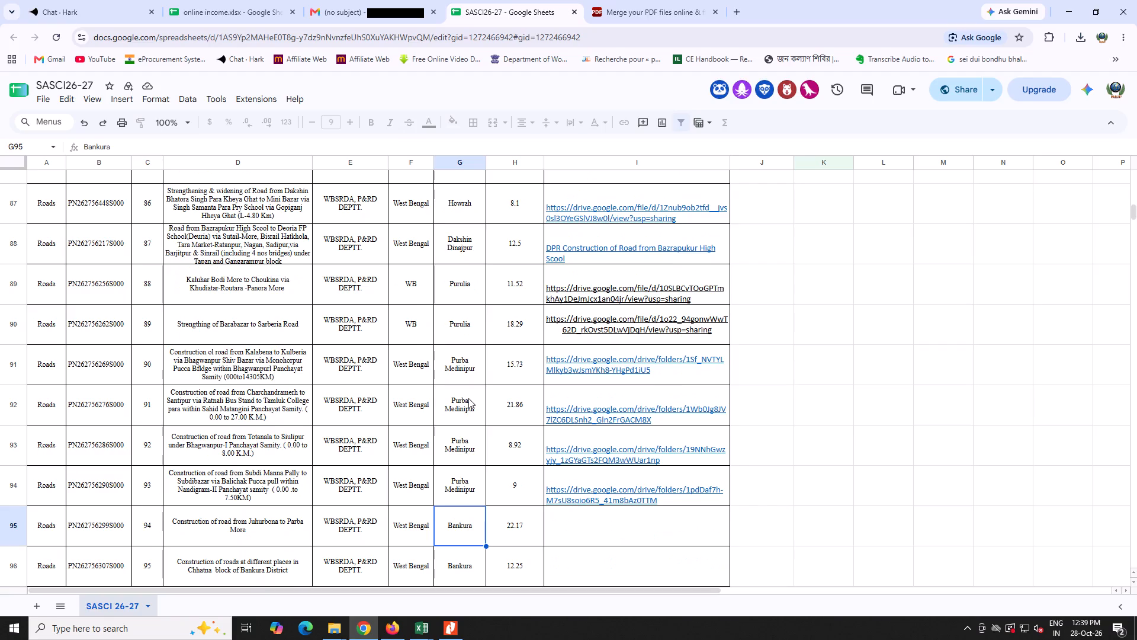
pyautogui.press('Down')
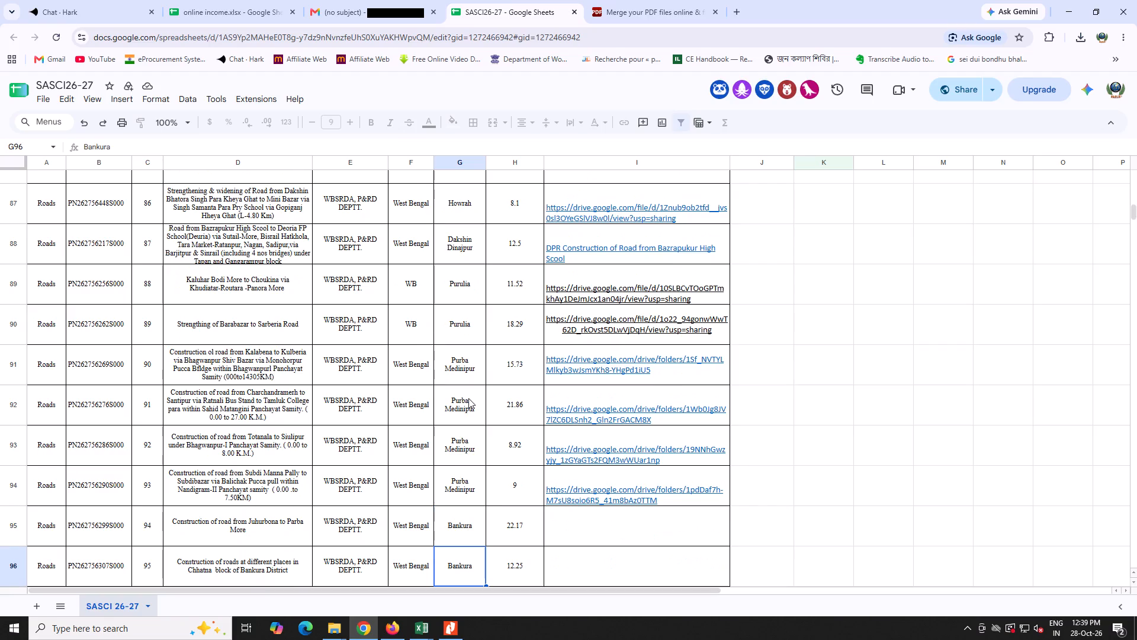
pyautogui.press('Down')
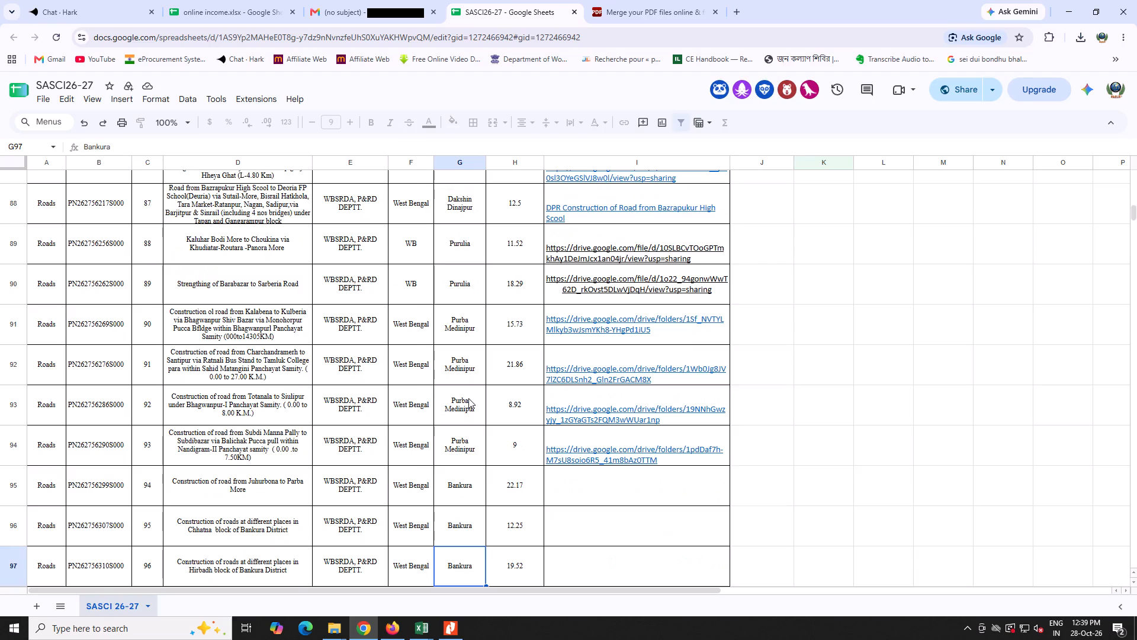
pyautogui.press('Up')
pyautogui.press('Down')
pyautogui.press('Down')
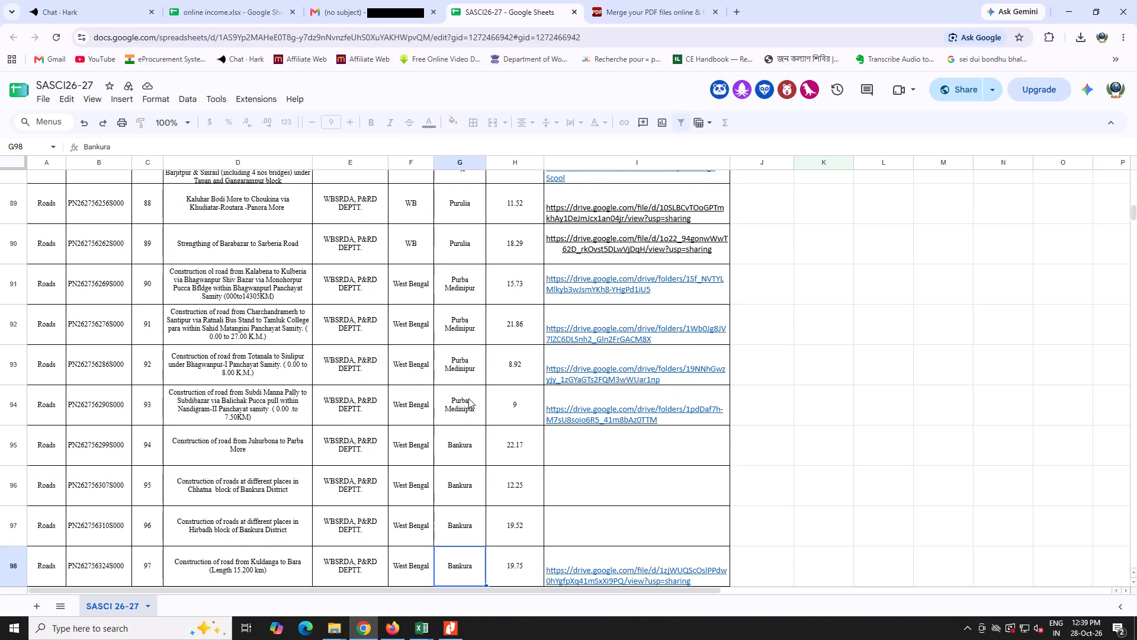
pyautogui.press('Down')
pyautogui.press('Down')
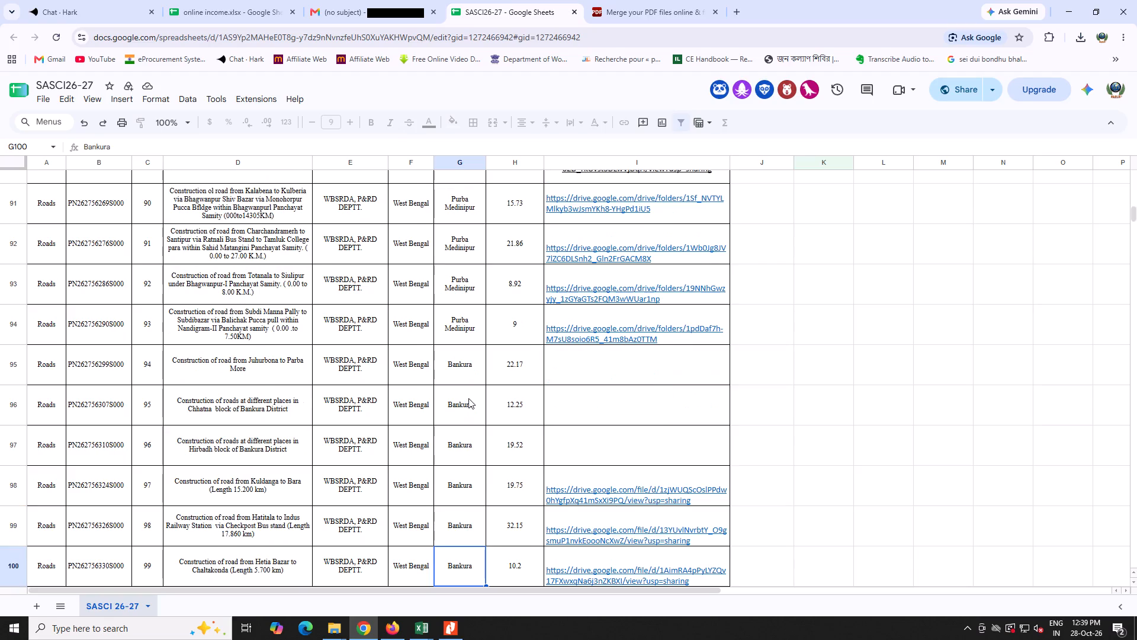
# Go through the District column from the first Cooch Behar row to the Kalimpong projects, looking for further Bankura entries.
pyautogui.press('Down')
pyautogui.press('Down')
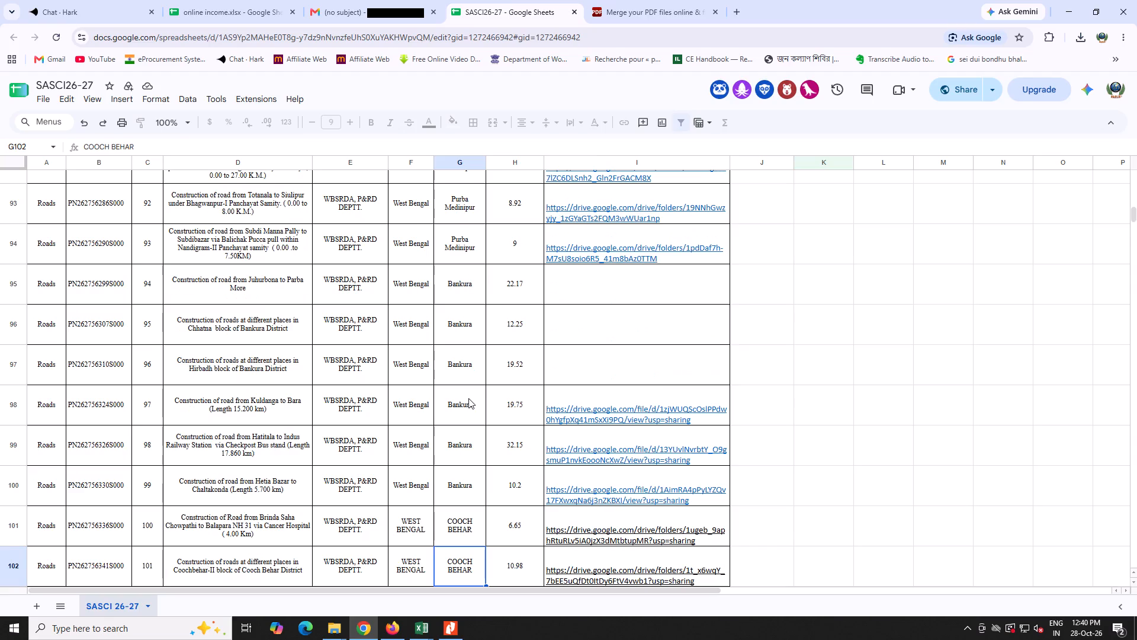
pyautogui.press('Down')
pyautogui.press('Down')
pyautogui.press('Down')
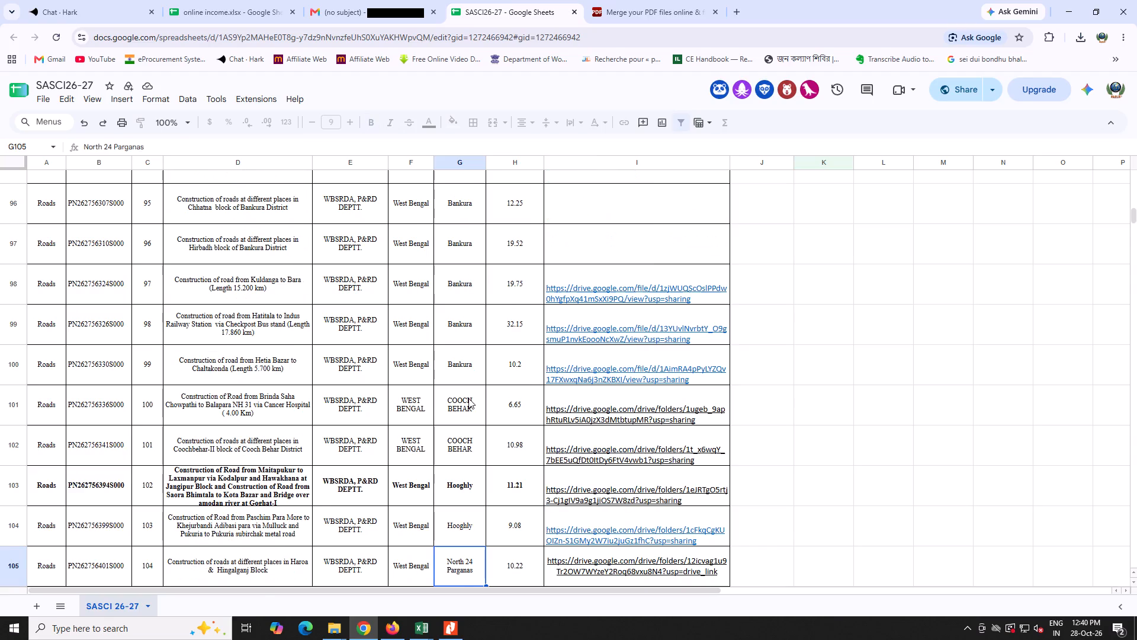
pyautogui.press('Down')
pyautogui.press('Down')
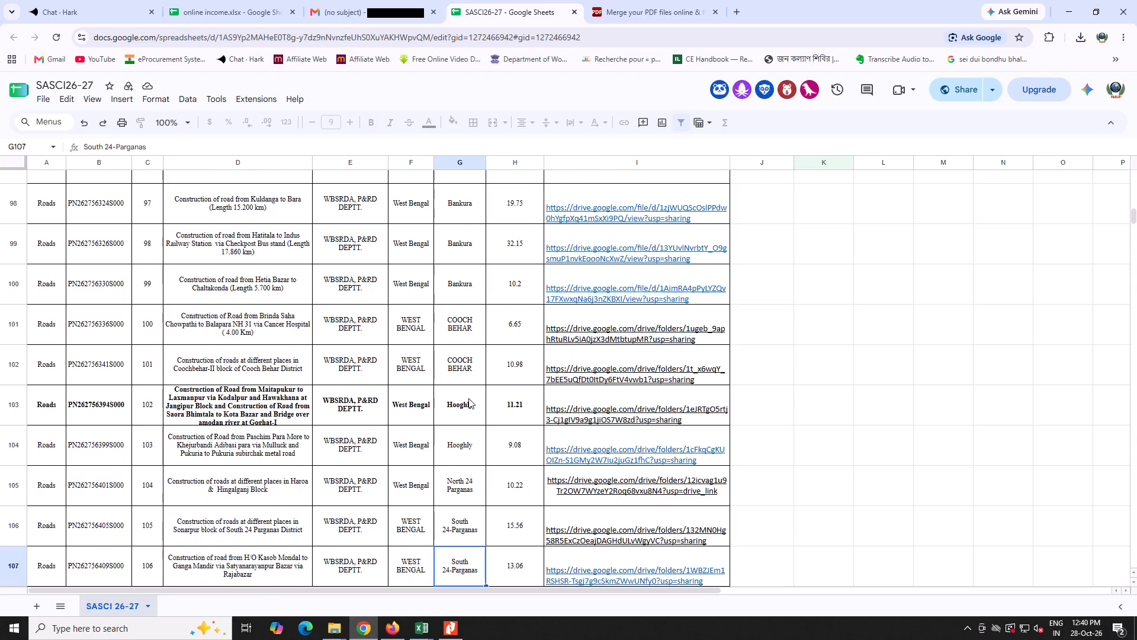
pyautogui.press('Down')
pyautogui.press('Down')
pyautogui.press('Down')
pyautogui.press('Down')
pyautogui.press('Down')
pyautogui.press('Down')
pyautogui.press('Down')
pyautogui.press('Down')
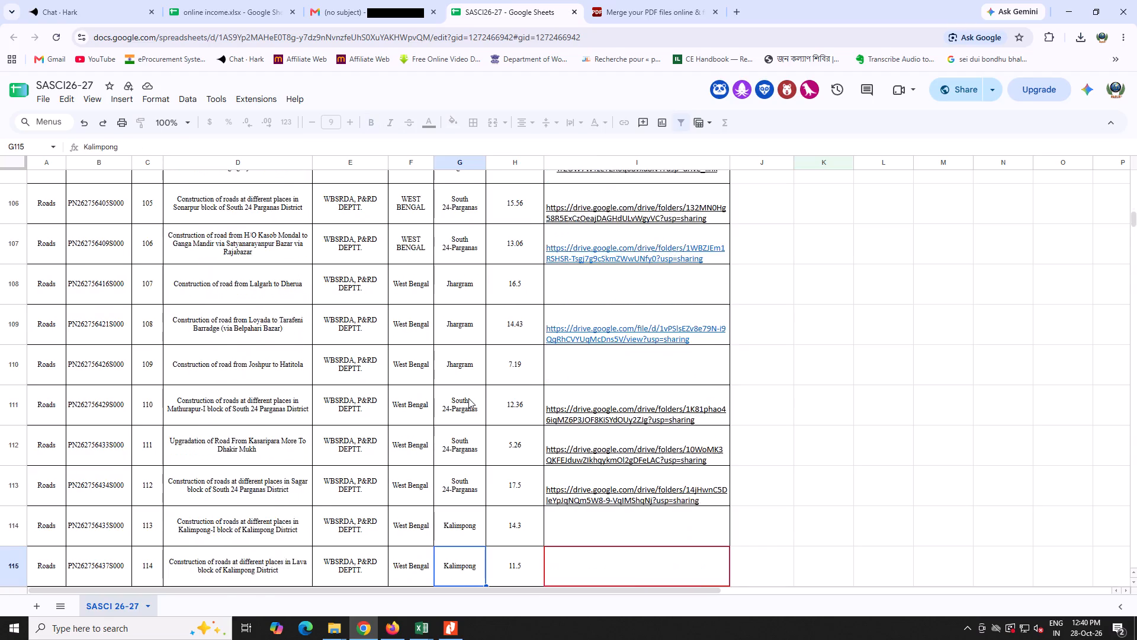
# Check the District column across the Nadia, Murshidabad and Paschim Medinipur projects for Bankura entries.
pyautogui.press('Down')
pyautogui.press('Down')
pyautogui.press('Down')
pyautogui.press('Down')
pyautogui.press('Down')
pyautogui.press('Down')
pyautogui.press('Down')
pyautogui.press('Down')
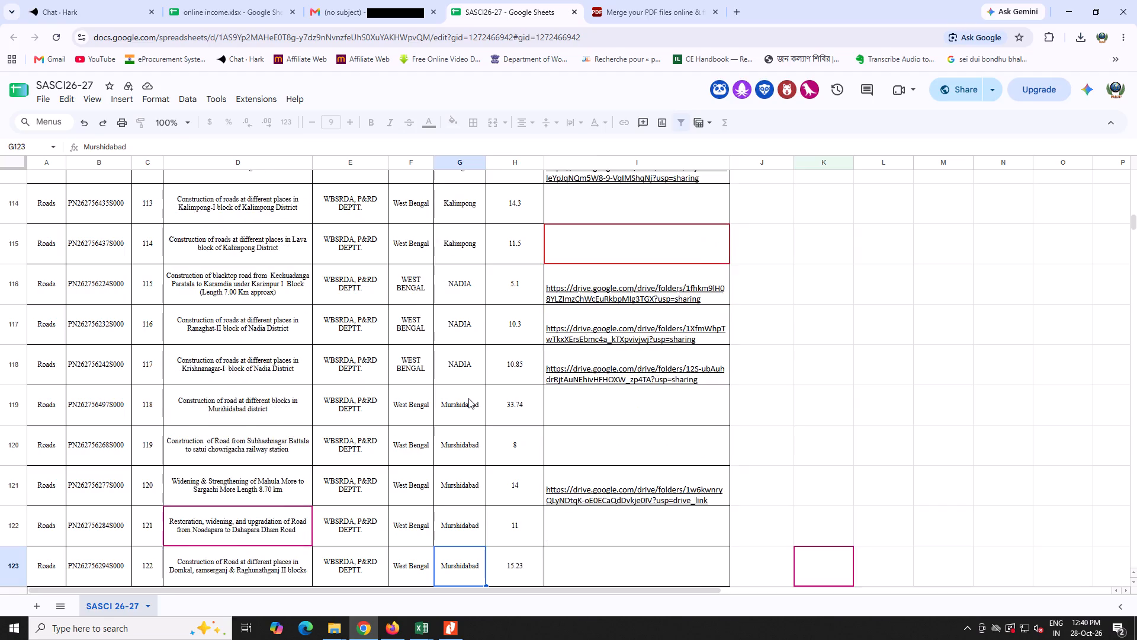
pyautogui.press('Down')
pyautogui.press('Down')
pyautogui.press('Down')
pyautogui.press('Down')
pyautogui.press('Down')
pyautogui.press('Down')
pyautogui.press('Down')
pyautogui.press('Down')
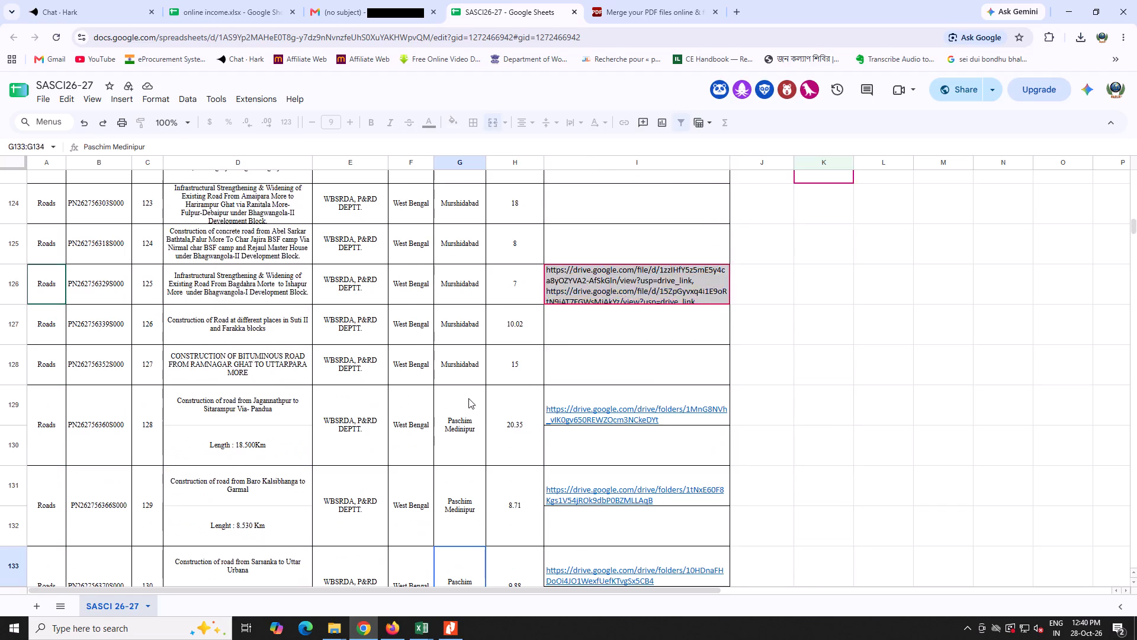
# Examine the District column from the Darjeeling projects through Malda, Bardhaman and Purulia to the Mejia & Bankura II Blocks row.
pyautogui.press('Down')
pyautogui.press('Down')
pyautogui.press('Down')
pyautogui.press('Down')
pyautogui.press('Down')
pyautogui.press('Down')
pyautogui.press('Down')
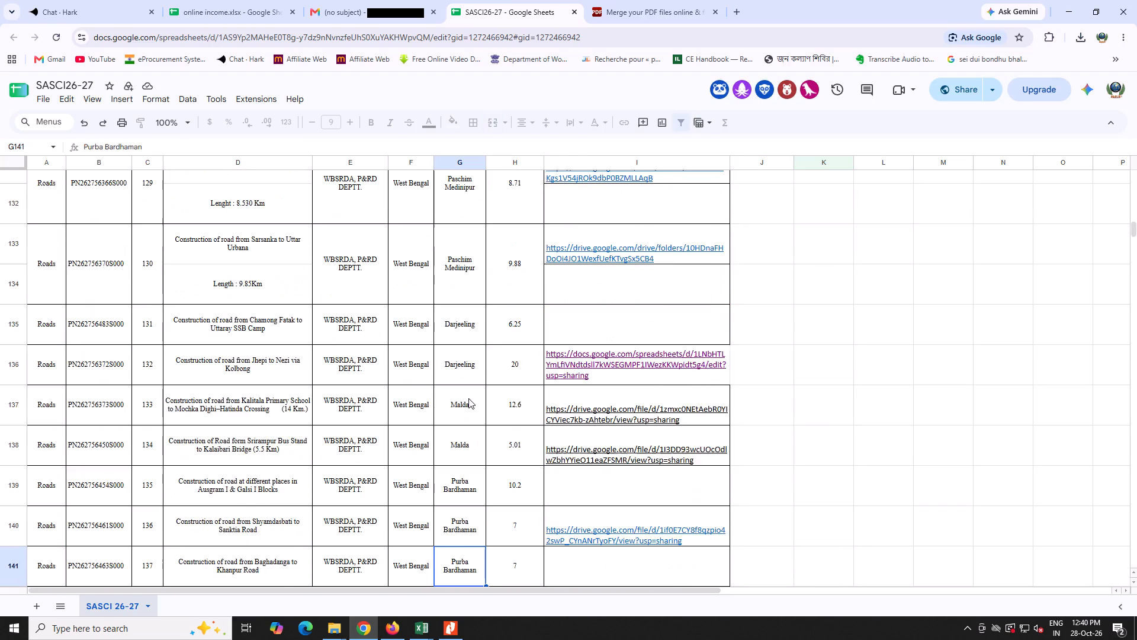
pyautogui.press('Down')
pyautogui.press('Down')
pyautogui.press('Down')
pyautogui.press('Down')
pyautogui.press('Down')
pyautogui.press('Down')
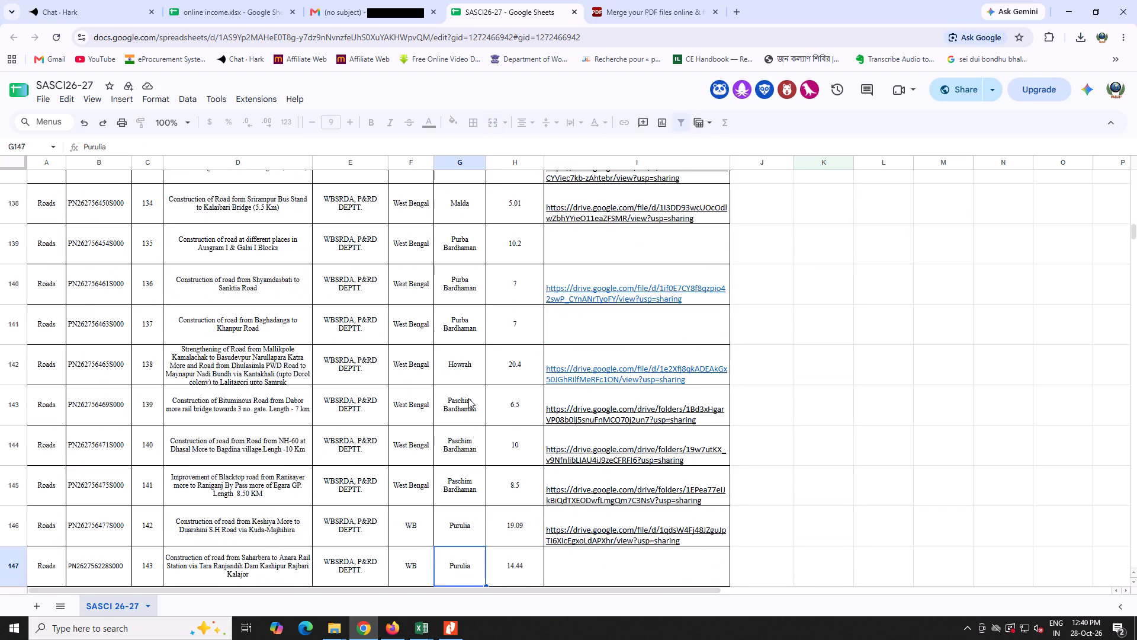
pyautogui.press('Down')
pyautogui.press('Down')
pyautogui.press('Down')
pyautogui.press('Down')
pyautogui.press('Down')
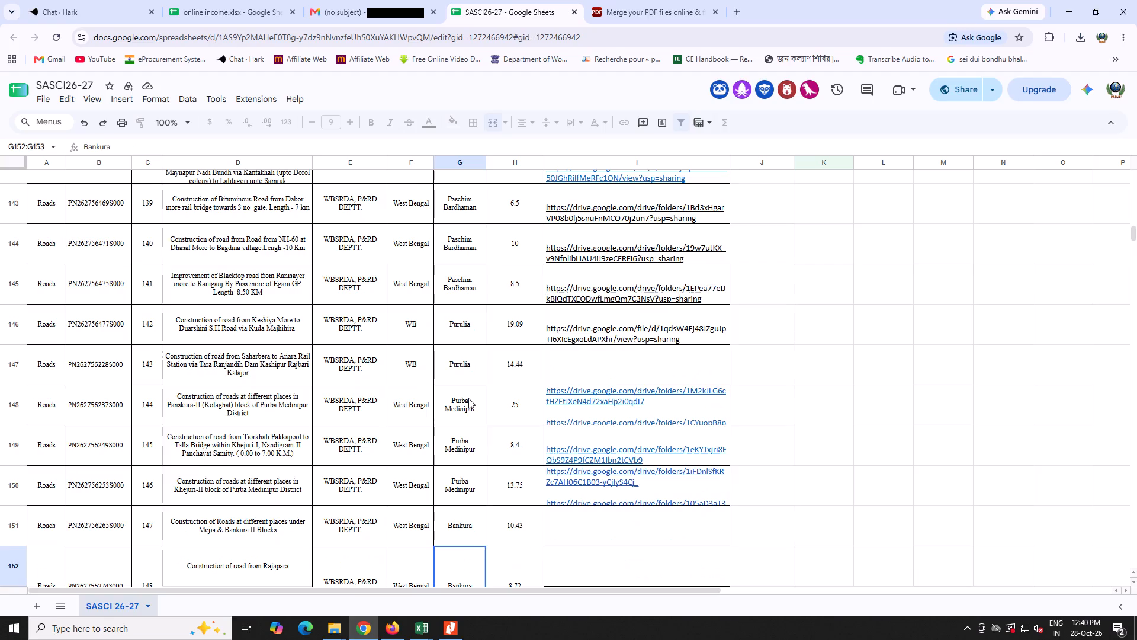
# Paste the Gourangadihi to Kesra file's Drive link into the empty link cell of the Mejia & Bankura II Blocks row and check it.
pyautogui.press('Up')
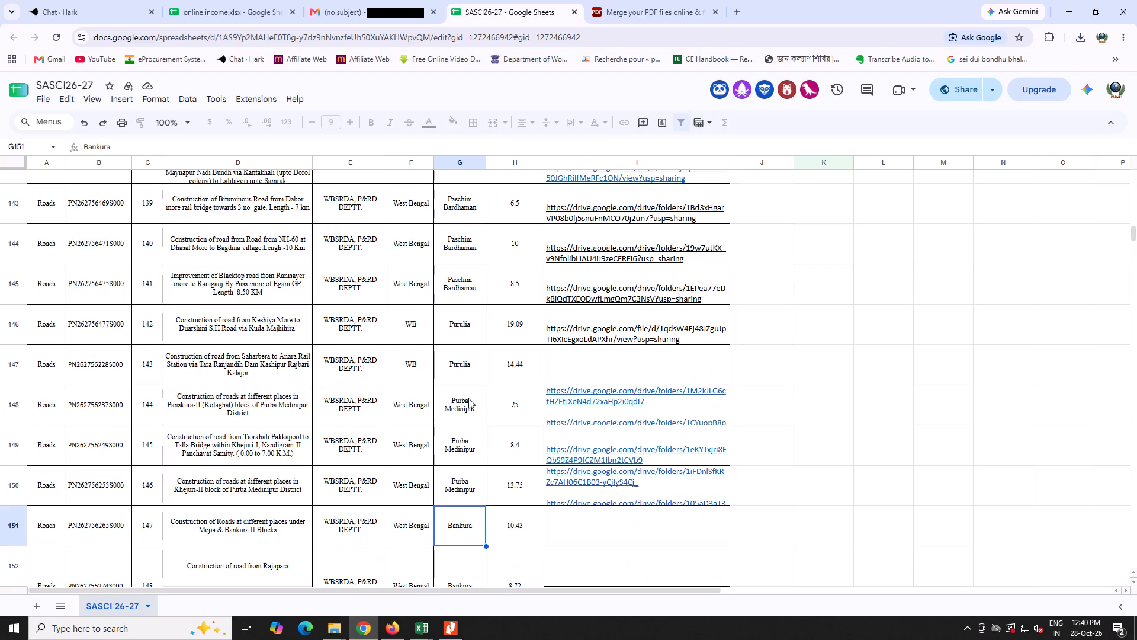
pyautogui.click(571, 526)
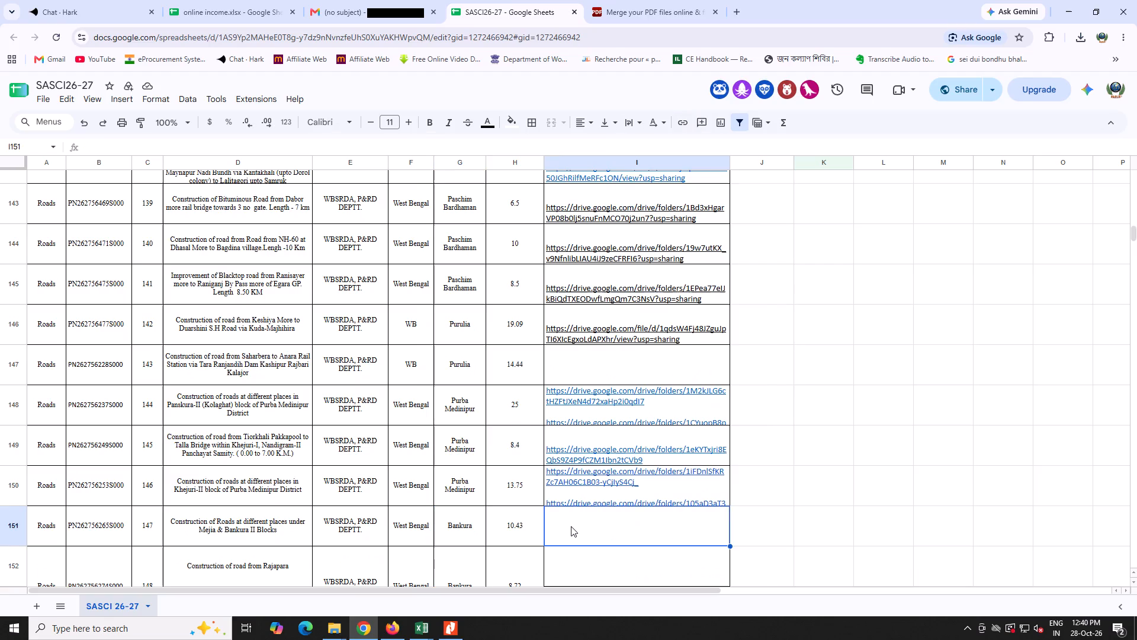
pyautogui.rightClick(571, 526)
pyautogui.click(613, 188)
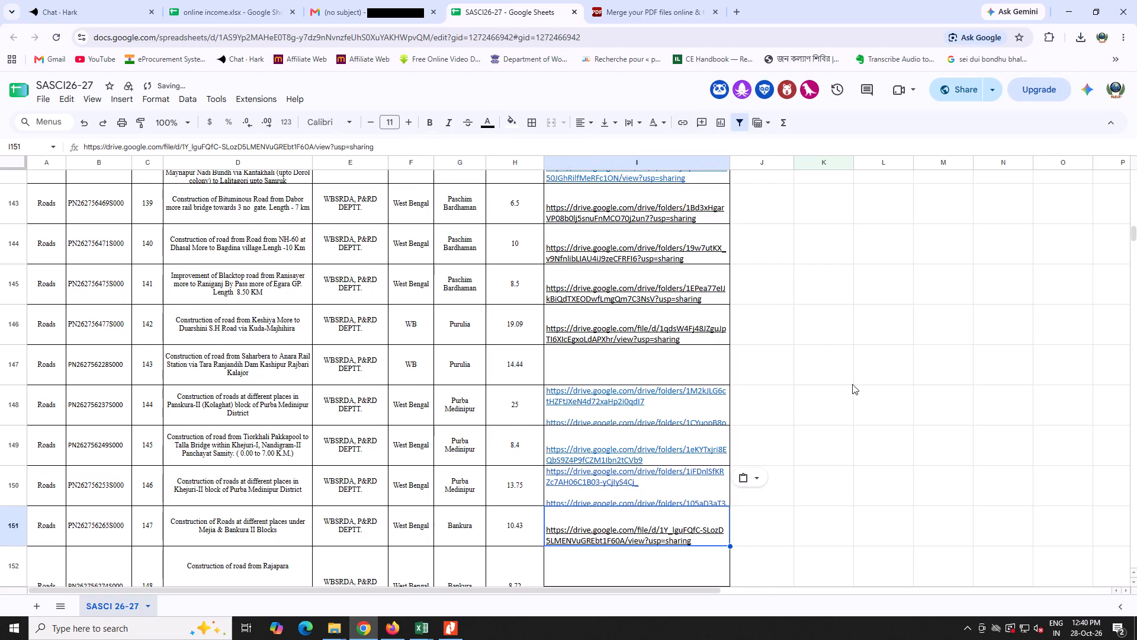
pyautogui.click(894, 443)
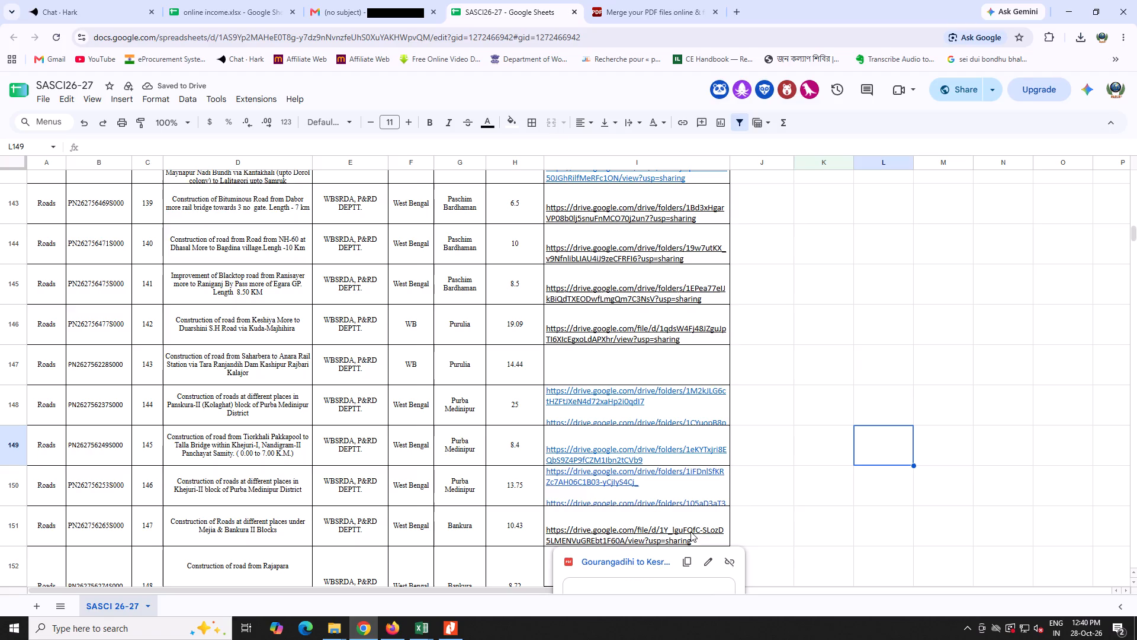
pyautogui.click(816, 489)
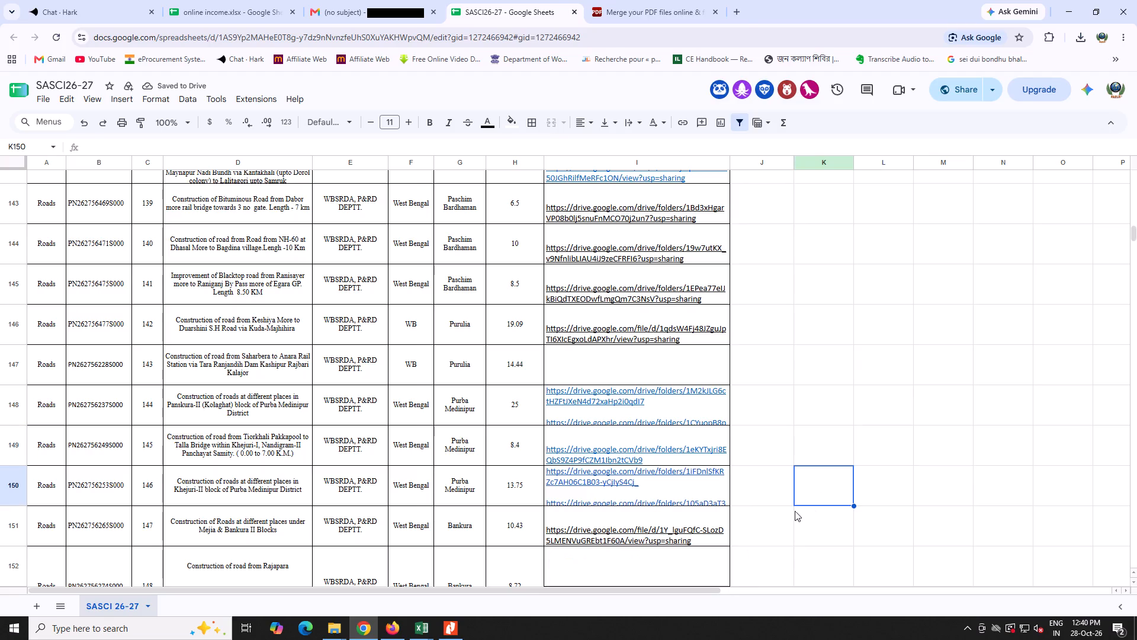
# Review the Bankura rows below Mejia & Bankura II Blocks, from Rajapara more to Mukutmanipur through Harmasra to Kesia, and their link cells.
pyautogui.scroll(-1, 770, 520)
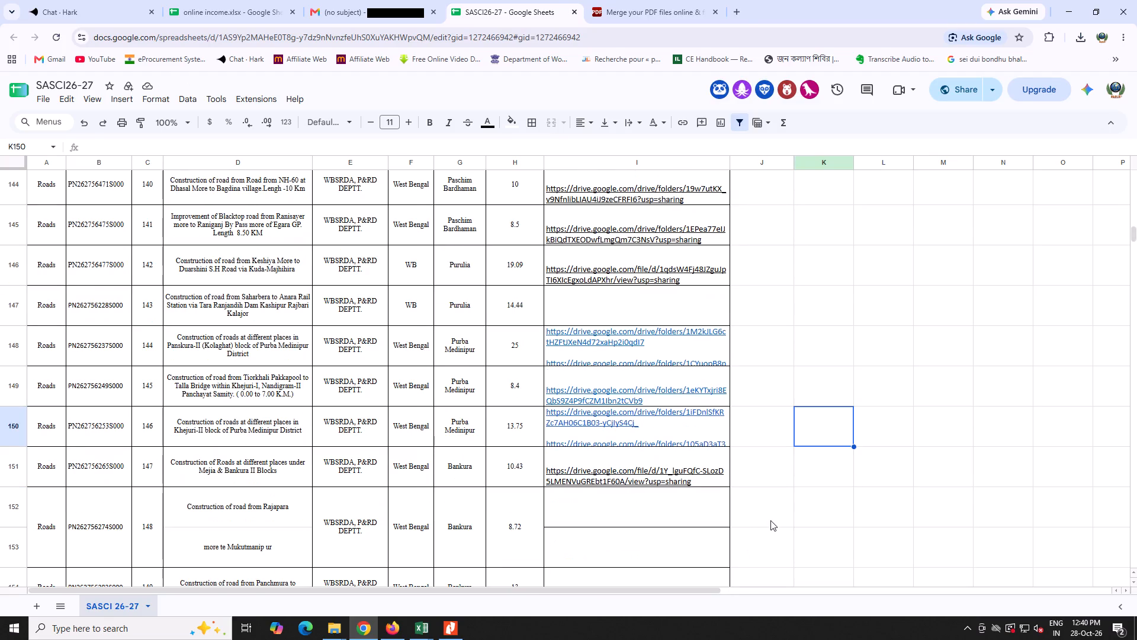
pyautogui.click(770, 520)
pyautogui.click(664, 504)
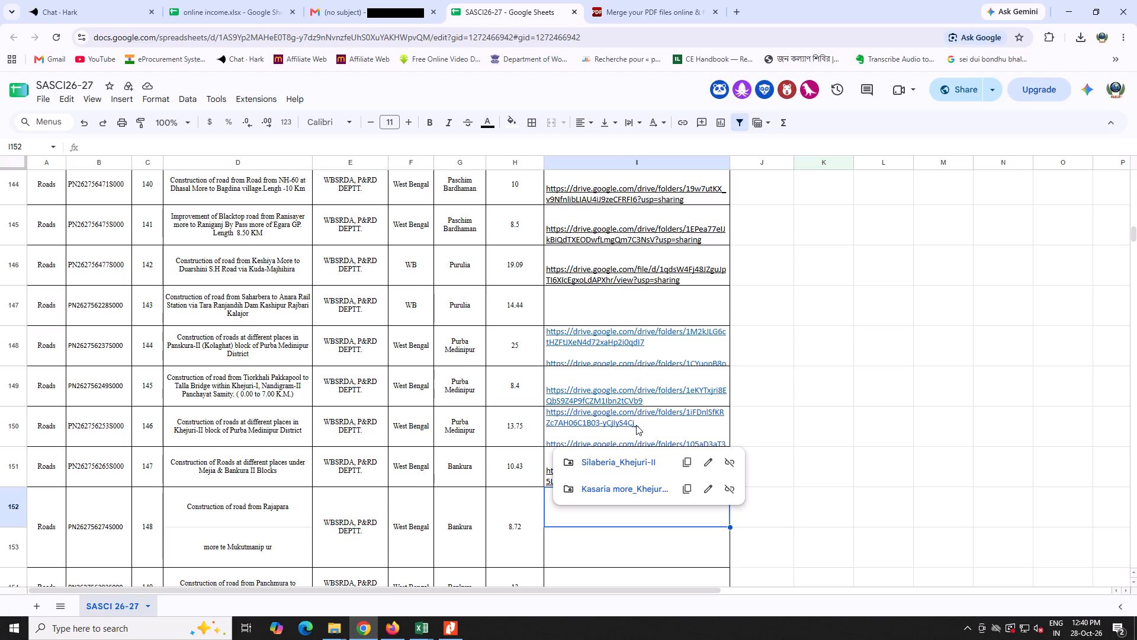
pyautogui.click(1011, 423)
pyautogui.scroll(-2, 751, 467)
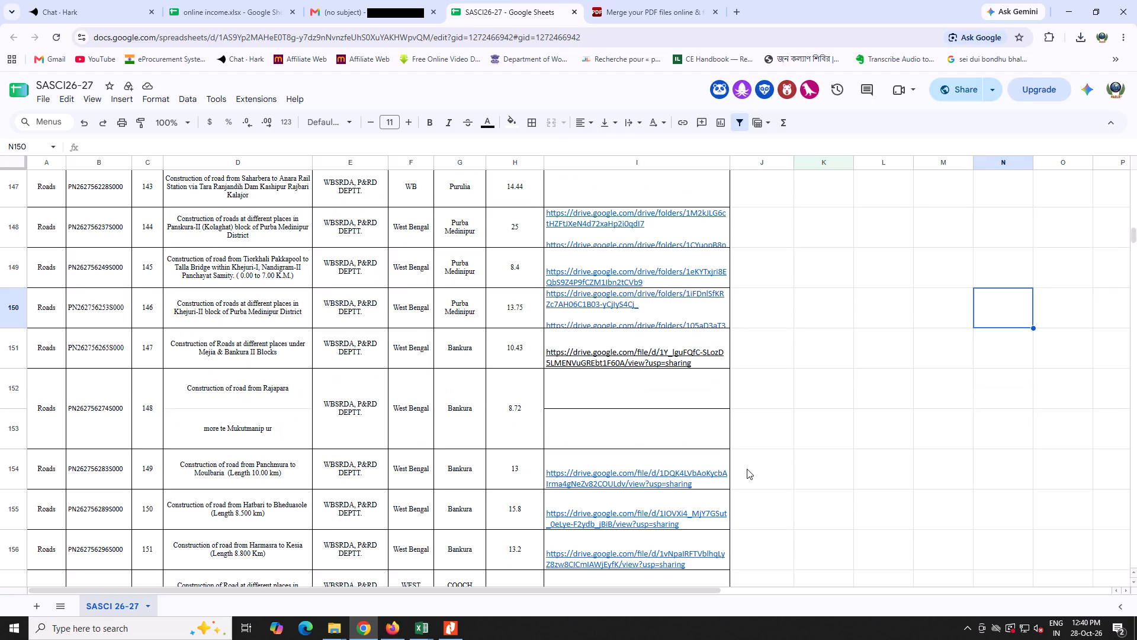
# Switch to Nitro Pro.
pyautogui.click(450, 633)
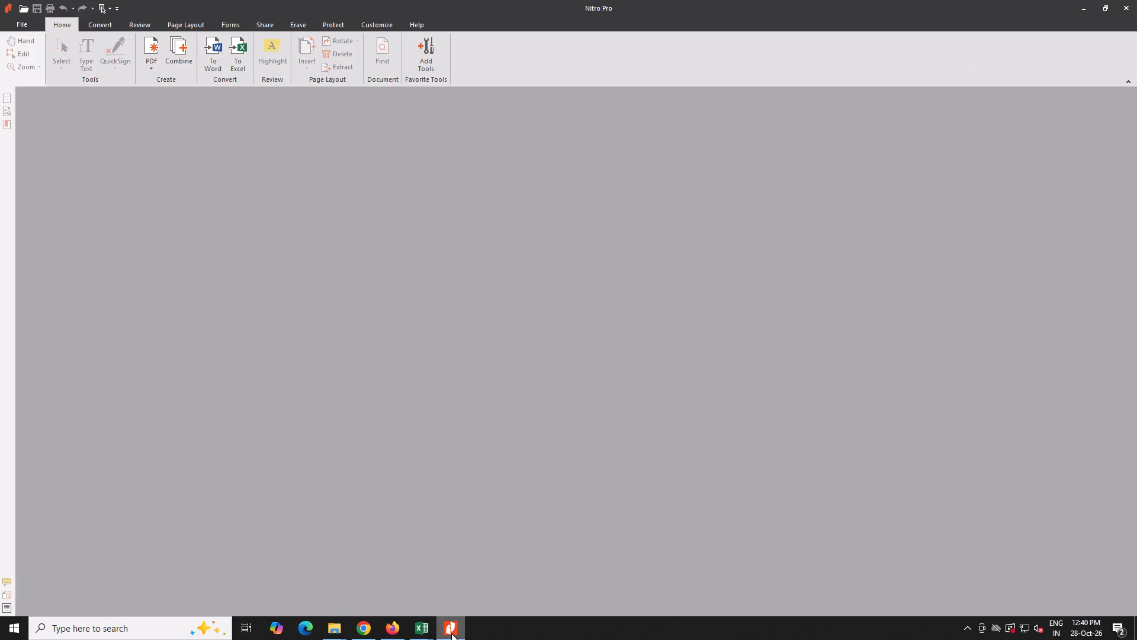
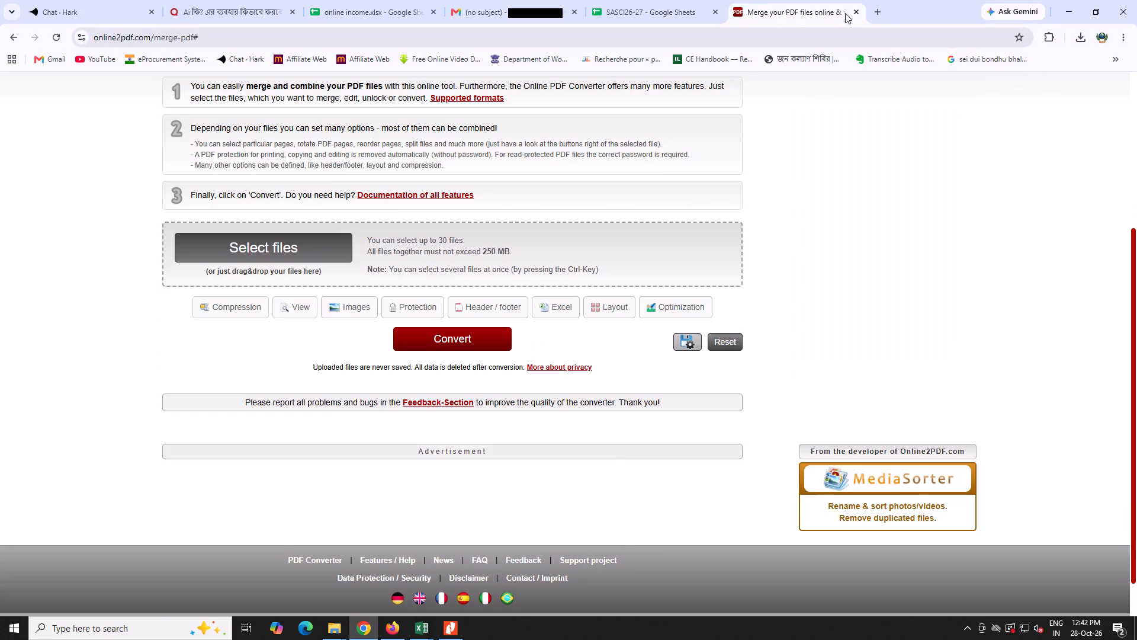
# Dismiss the Google sign-in prompt on the open Quora page and read the Bengali answer about what AI is and how to use it.
pyautogui.click(277, 0)
pyautogui.scroll(3, 611, 303)
pyautogui.scroll(-2, 616, 302)
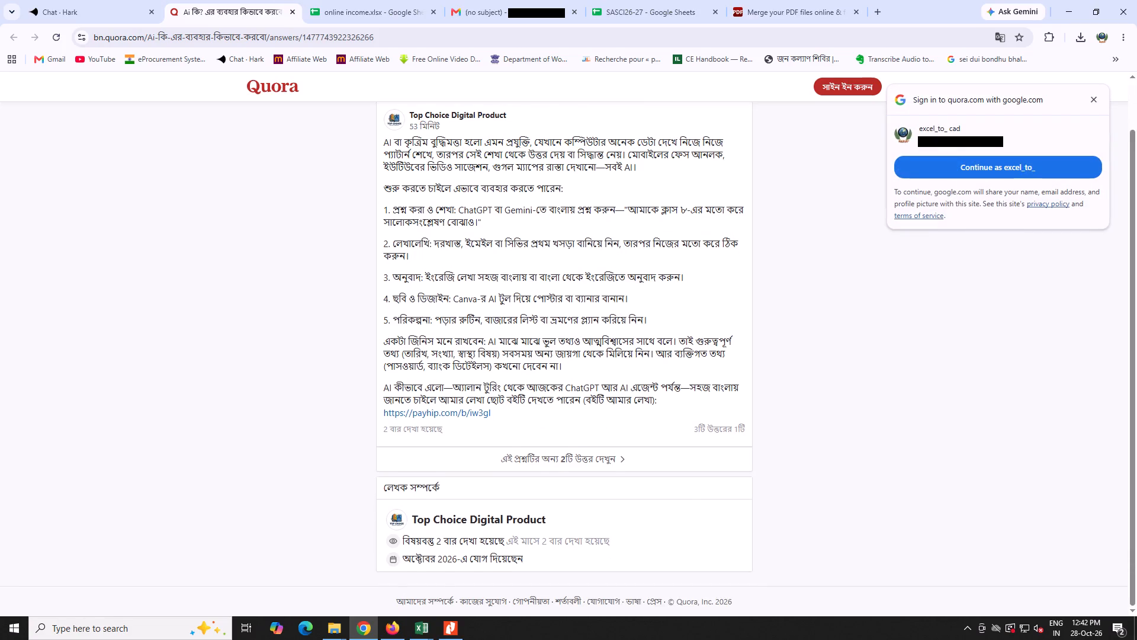
pyautogui.scroll(8, 431, 417)
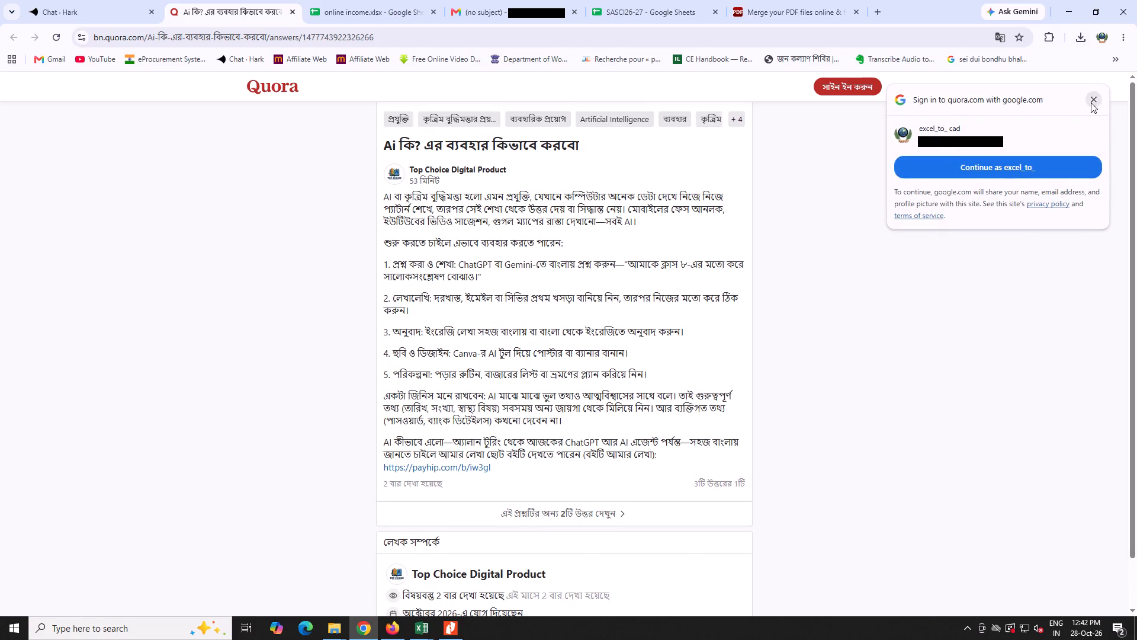
pyautogui.click(1091, 103)
pyautogui.scroll(-2, 849, 312)
pyautogui.scroll(2, 849, 313)
pyautogui.scroll(-3, 853, 313)
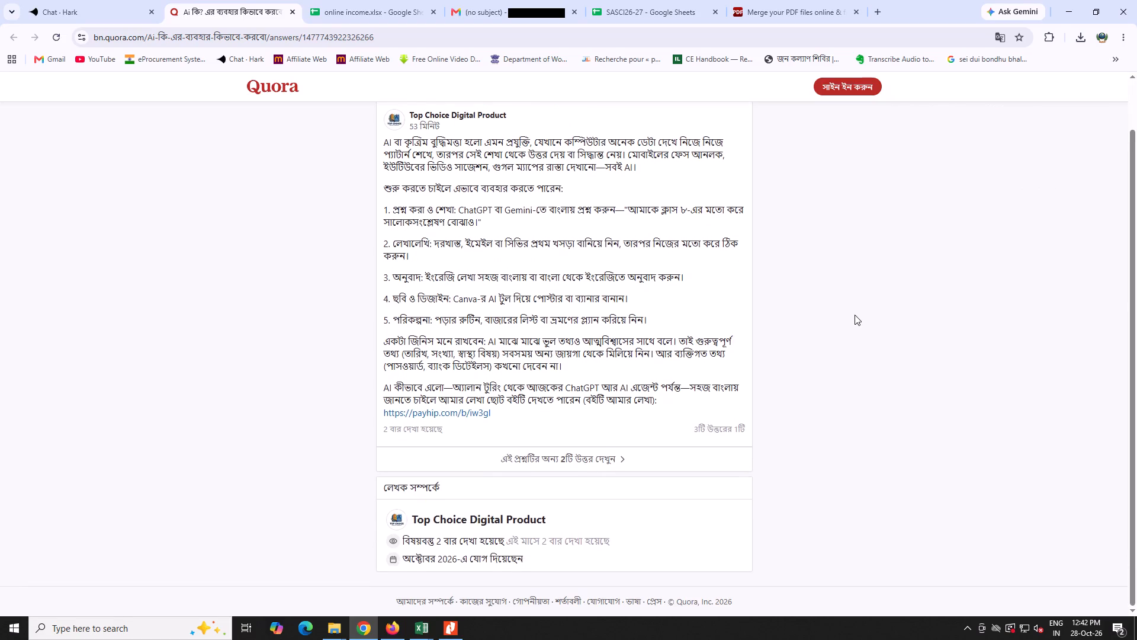
pyautogui.scroll(-1, 855, 316)
pyautogui.scroll(1, 856, 316)
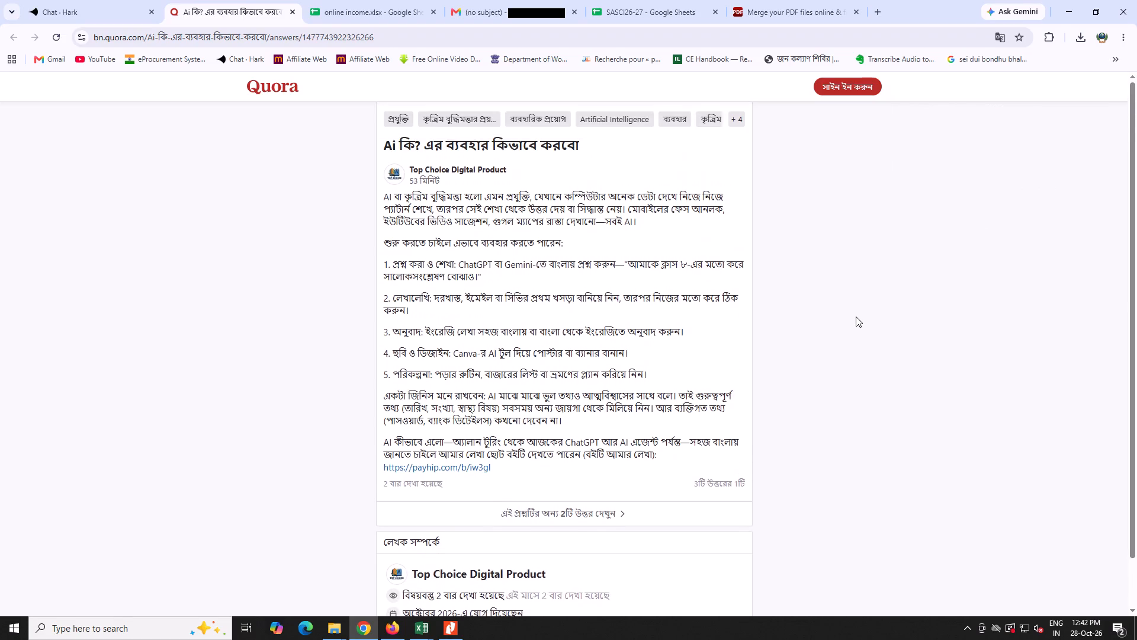
pyautogui.scroll(1, 856, 316)
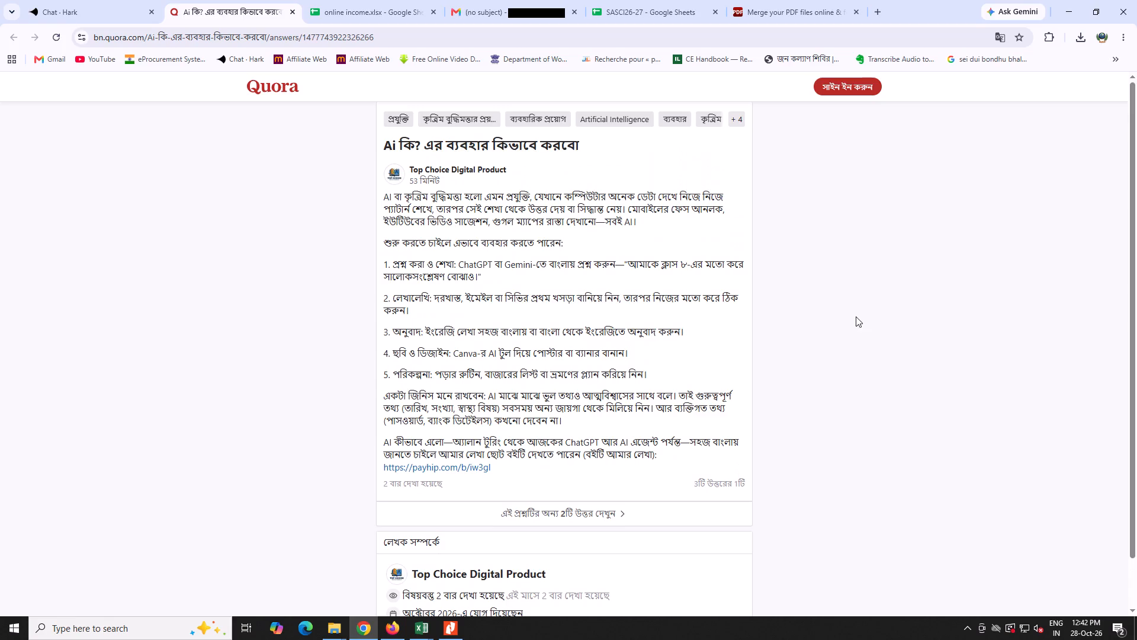
pyautogui.scroll(1, 856, 316)
pyautogui.scroll(-1, 856, 316)
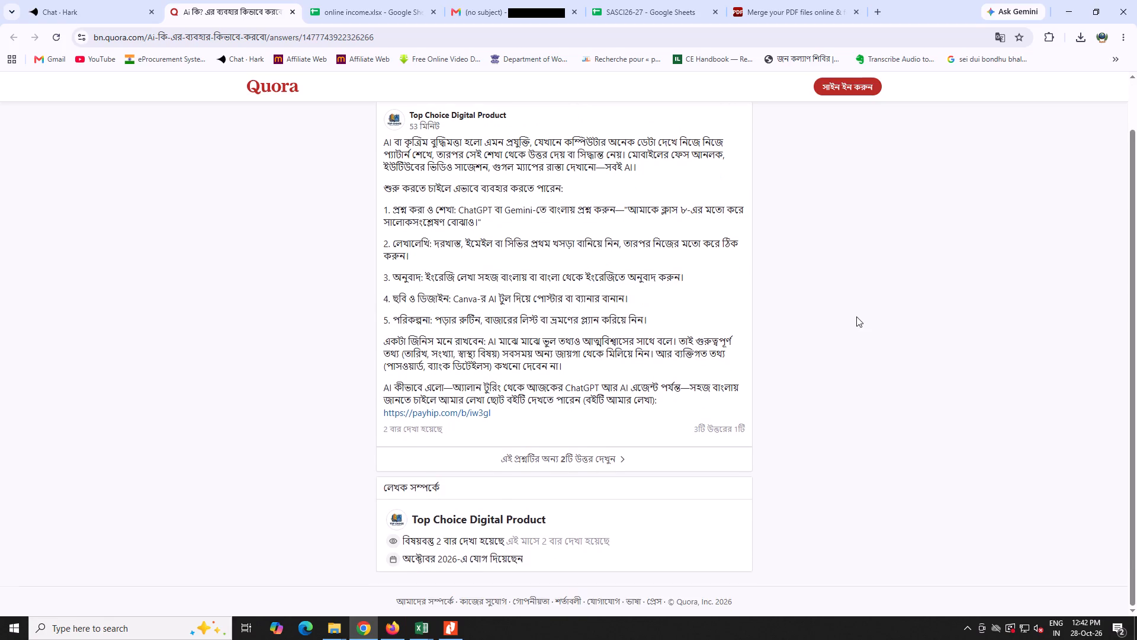
pyautogui.scroll(2, 856, 316)
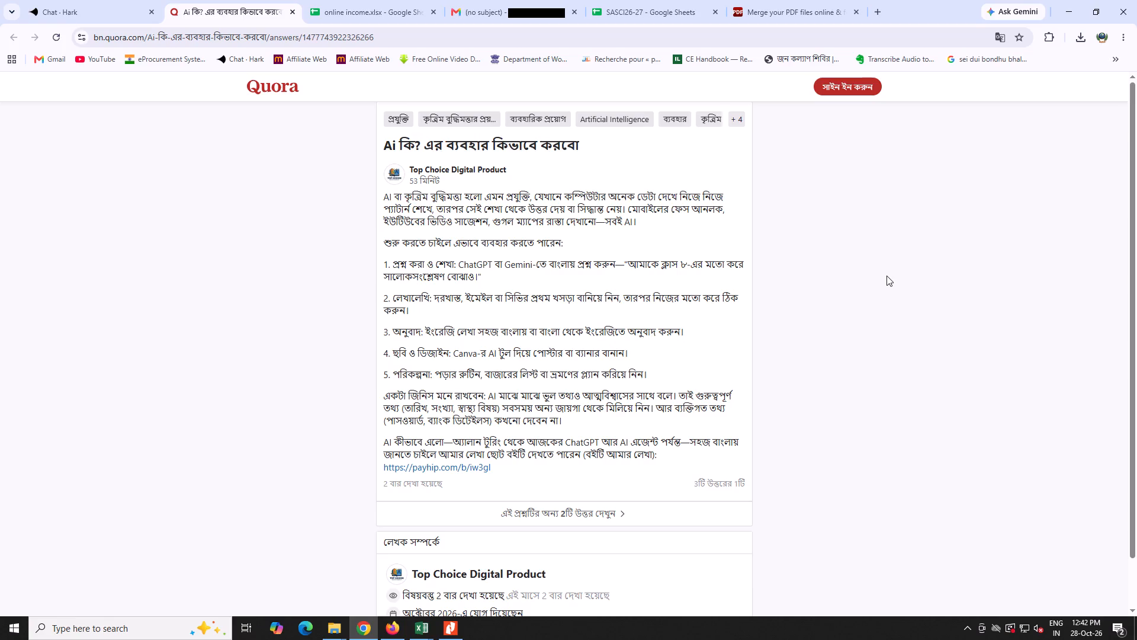
pyautogui.scroll(5, 836, 281)
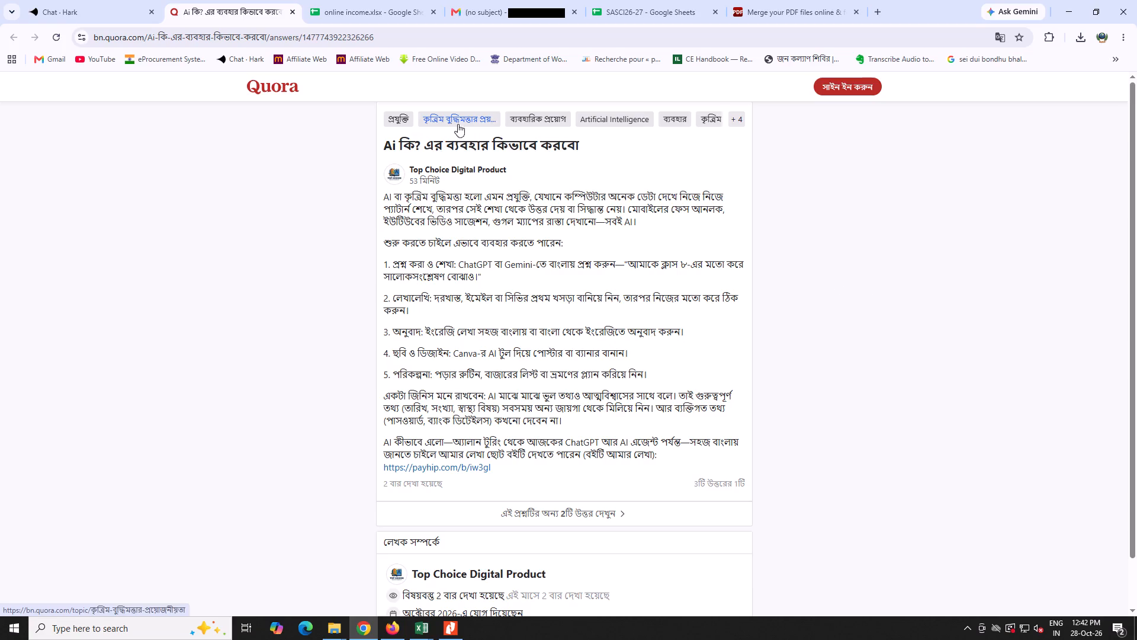
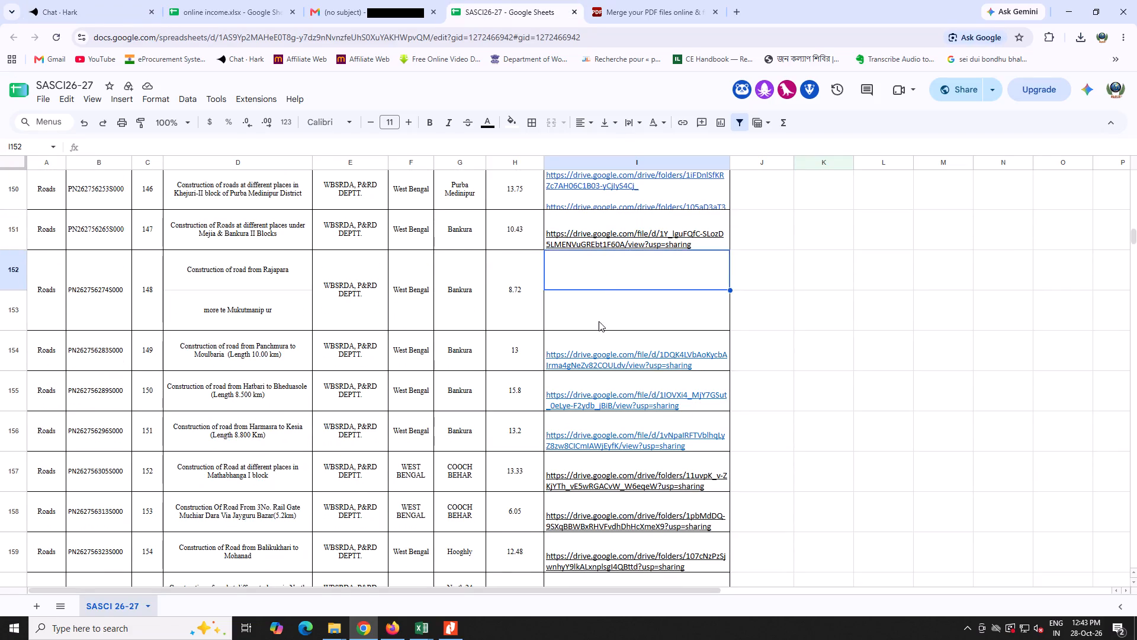
# Look through the SASCI26-27 rows below row 152 for Bankura roads whose link cell is empty.
pyautogui.click(599, 321)
pyautogui.click(608, 277)
pyautogui.scroll(-4, 611, 295)
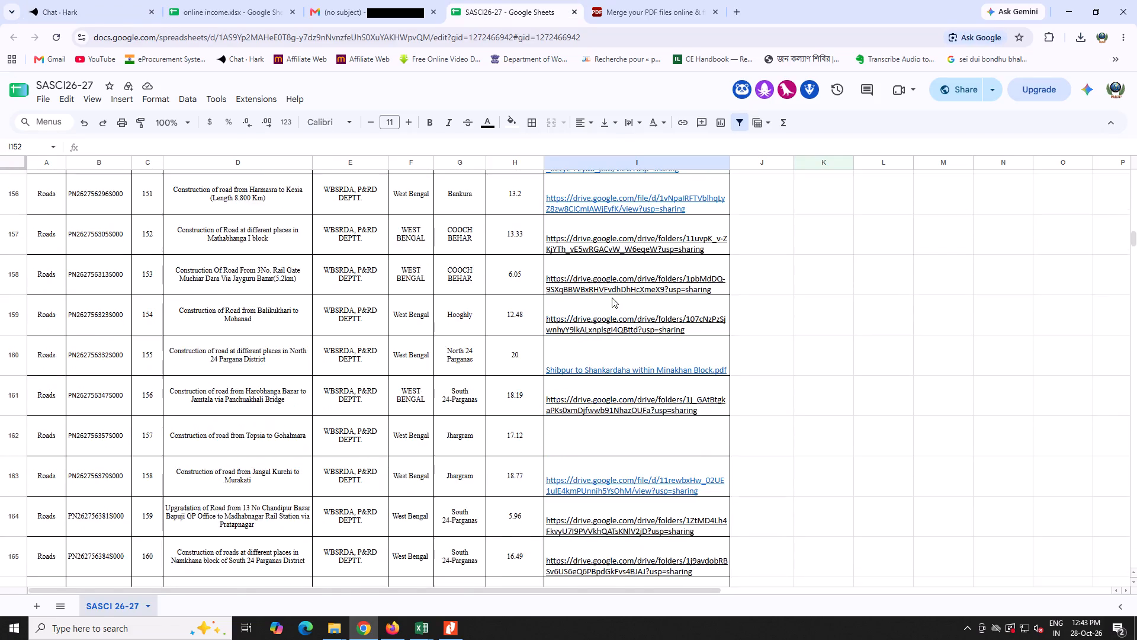
pyautogui.scroll(-18, 612, 297)
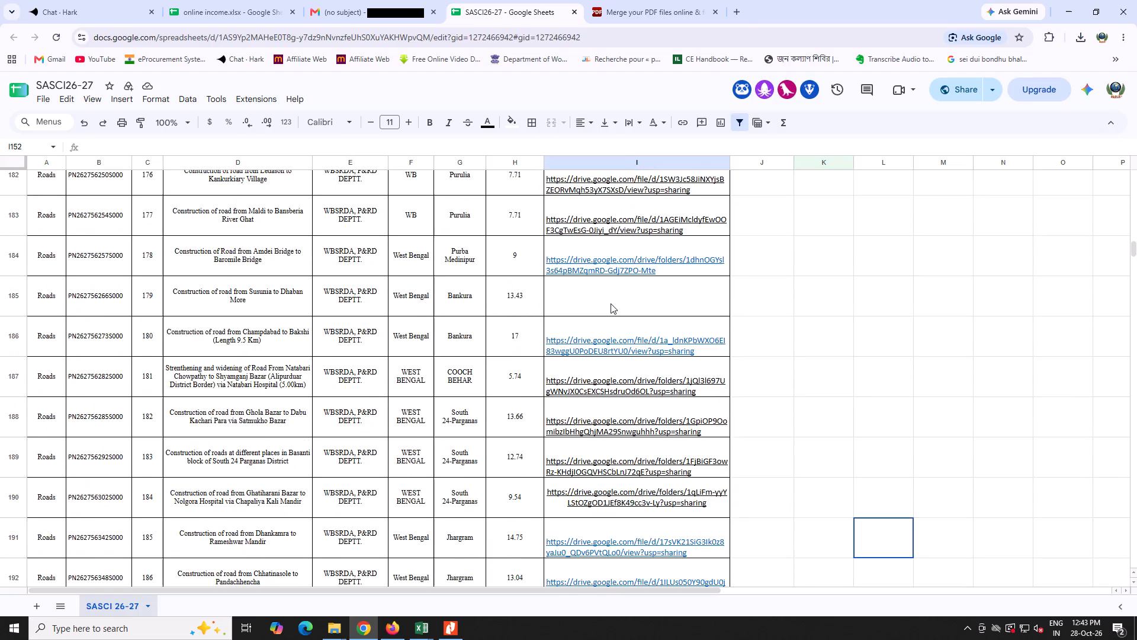
pyautogui.scroll(-5, 611, 303)
# Switch to File Explorer and open the folder "4.Susunia to Dhaban More" inside CAPEX BANKURA 2026.
pyautogui.click(334, 633)
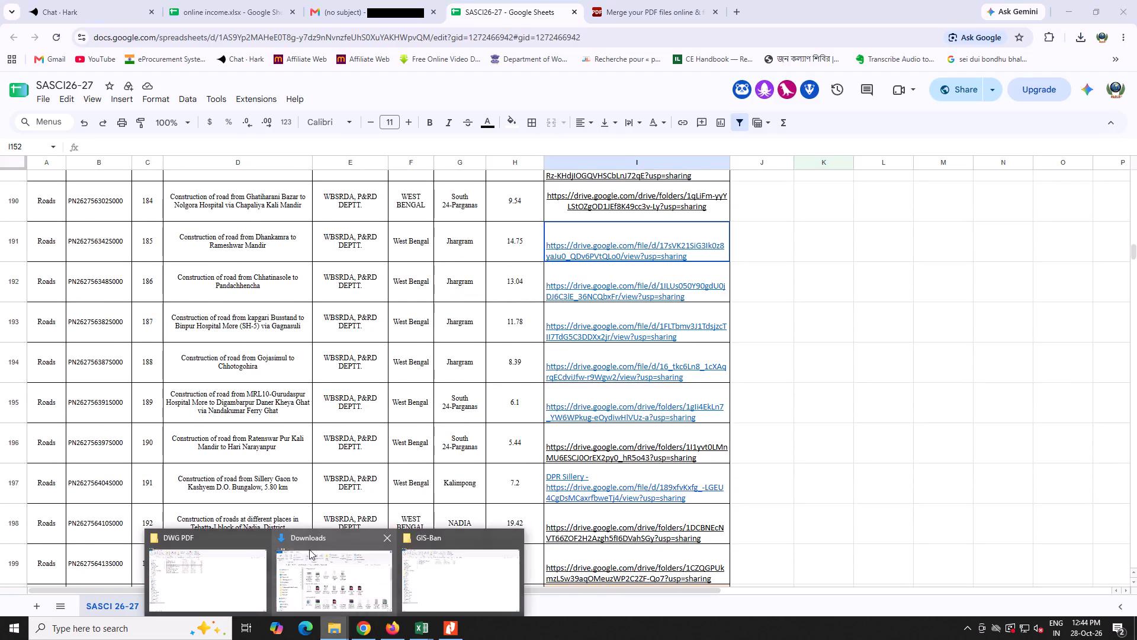
pyautogui.click(219, 556)
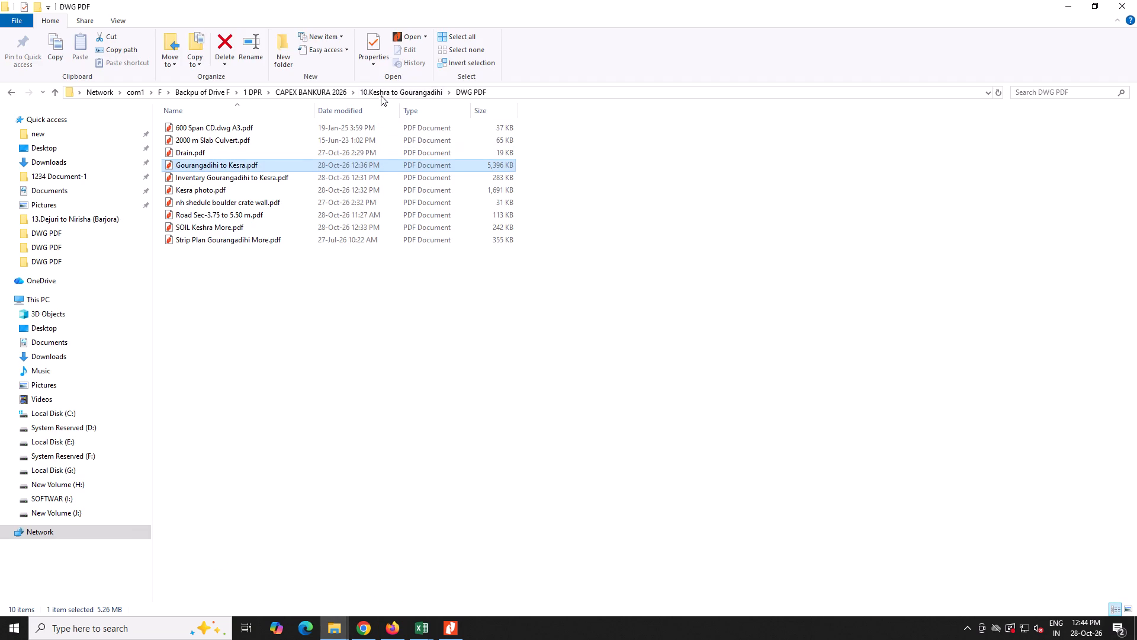
pyautogui.click(381, 95)
pyautogui.click(317, 94)
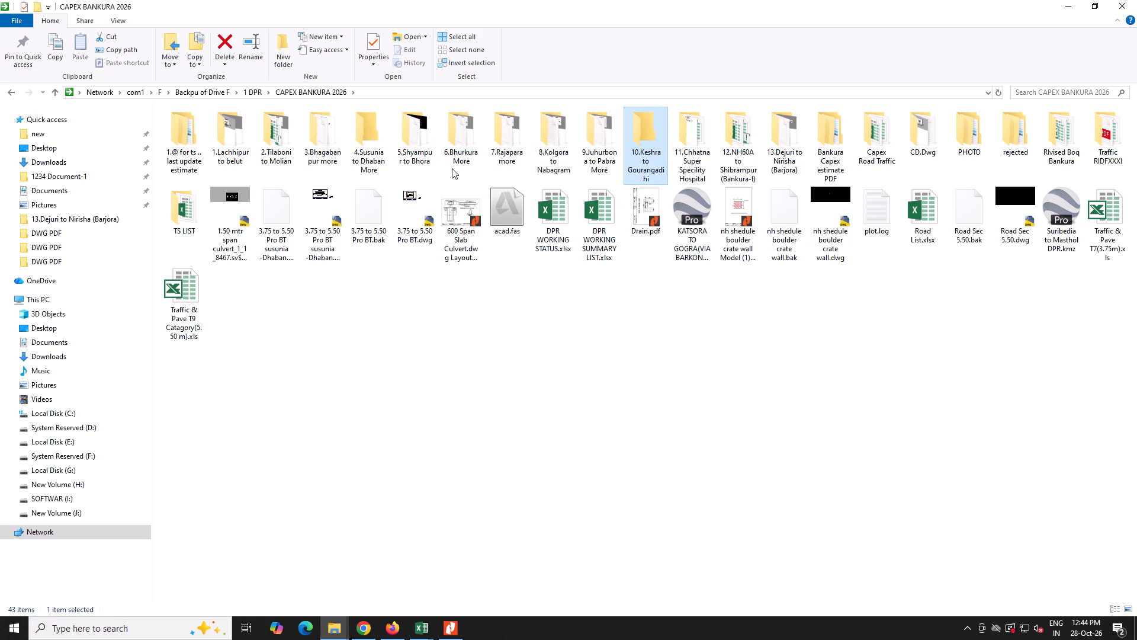
pyautogui.doubleClick(362, 158)
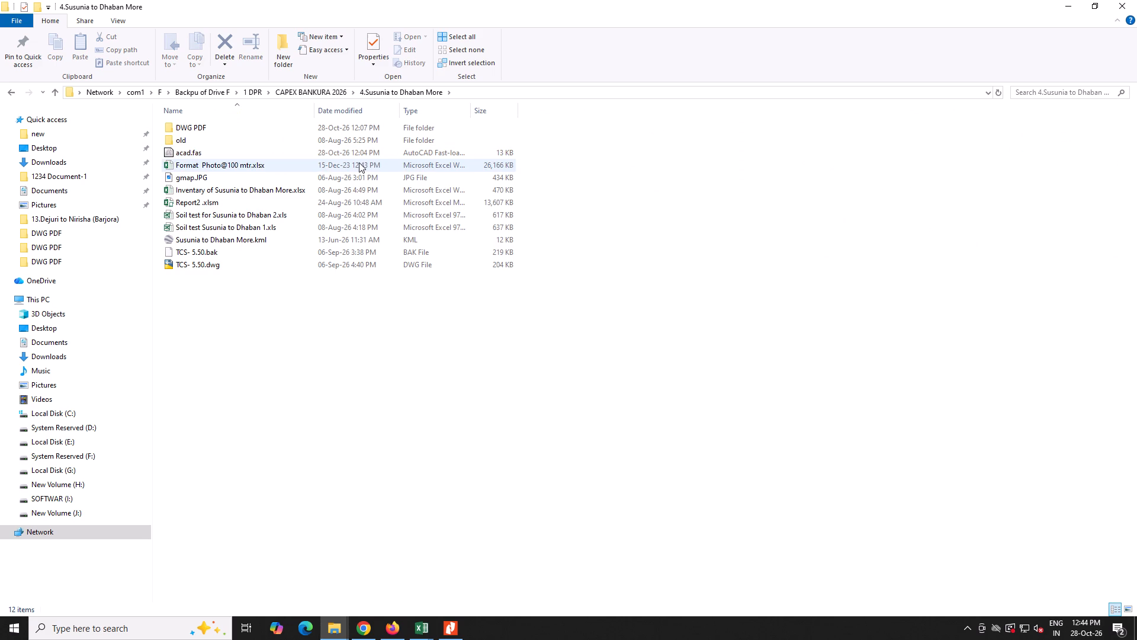
# Select both Susunia to Dhaban soil test workbooks, bring the online2pdf merge page forward in Chrome, and return to the folder.
pyautogui.click(268, 219)
pyautogui.keyDown('ctrl'); pyautogui.click(265, 226); pyautogui.keyUp('ctrl')
pyautogui.moveTo(274, 219); pyautogui.dragTo(404, 521)
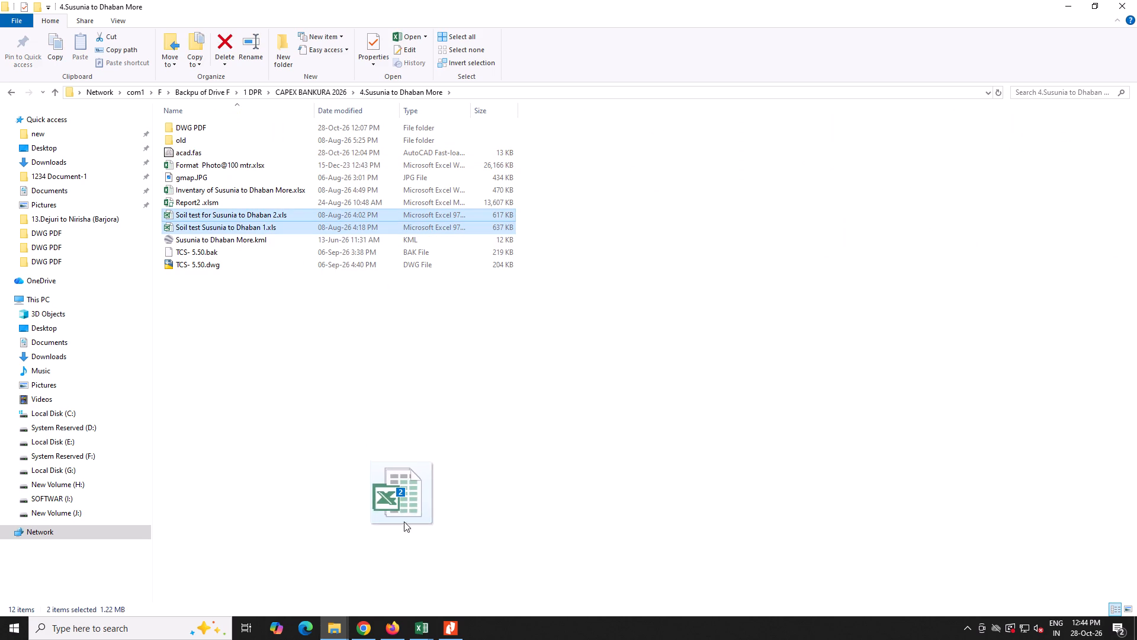
pyautogui.moveTo(404, 521); pyautogui.dragTo(372, 603)
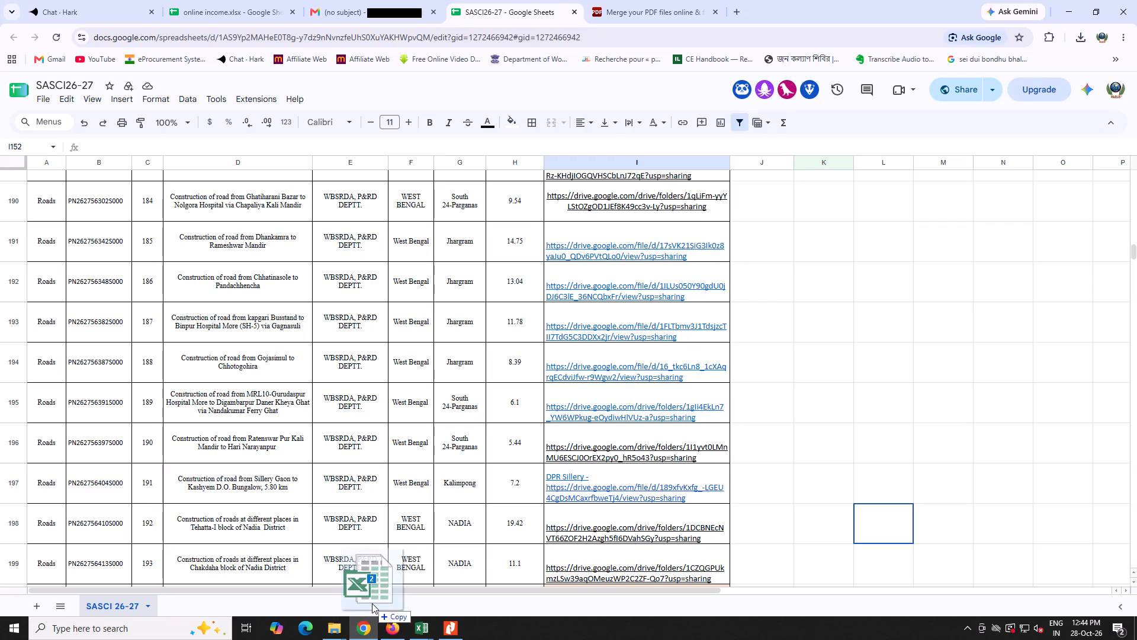
pyautogui.moveTo(372, 603); pyautogui.dragTo(645, 28)
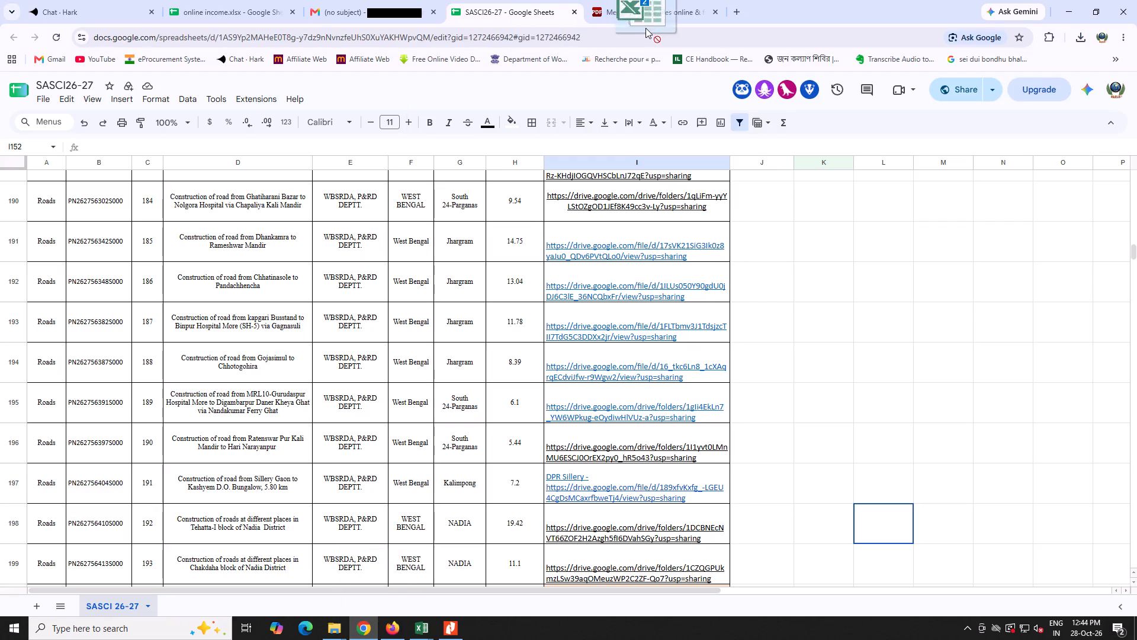
pyautogui.moveTo(645, 28); pyautogui.dragTo(671, 5)
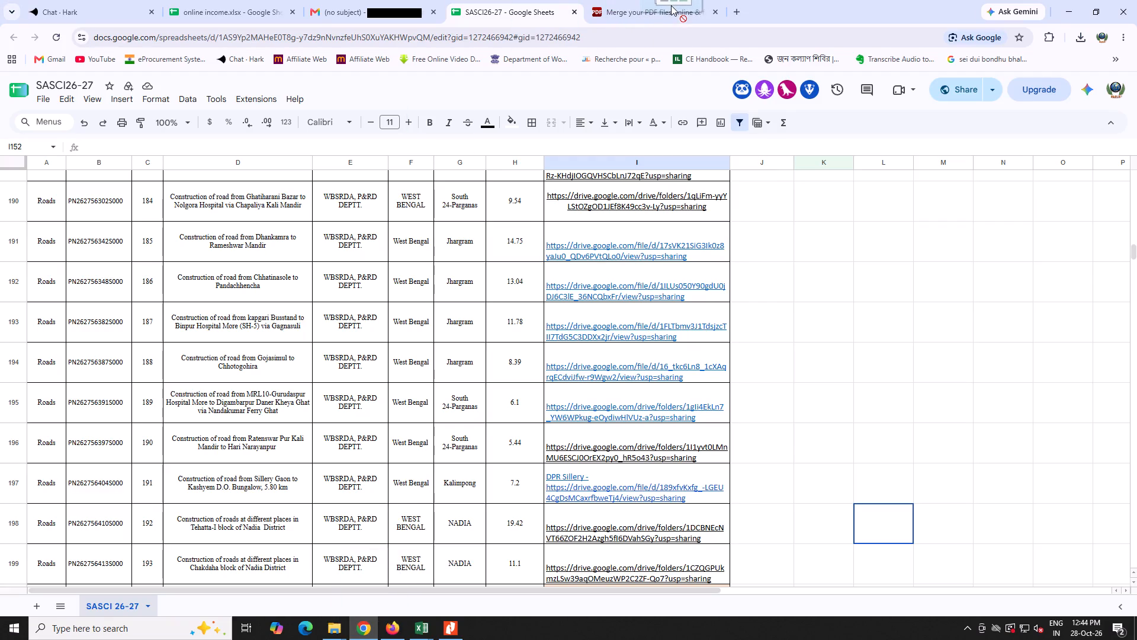
pyautogui.moveTo(671, 5); pyautogui.dragTo(669, 5)
pyautogui.press('Escape')
pyautogui.click(667, 5)
pyautogui.click(1069, 7)
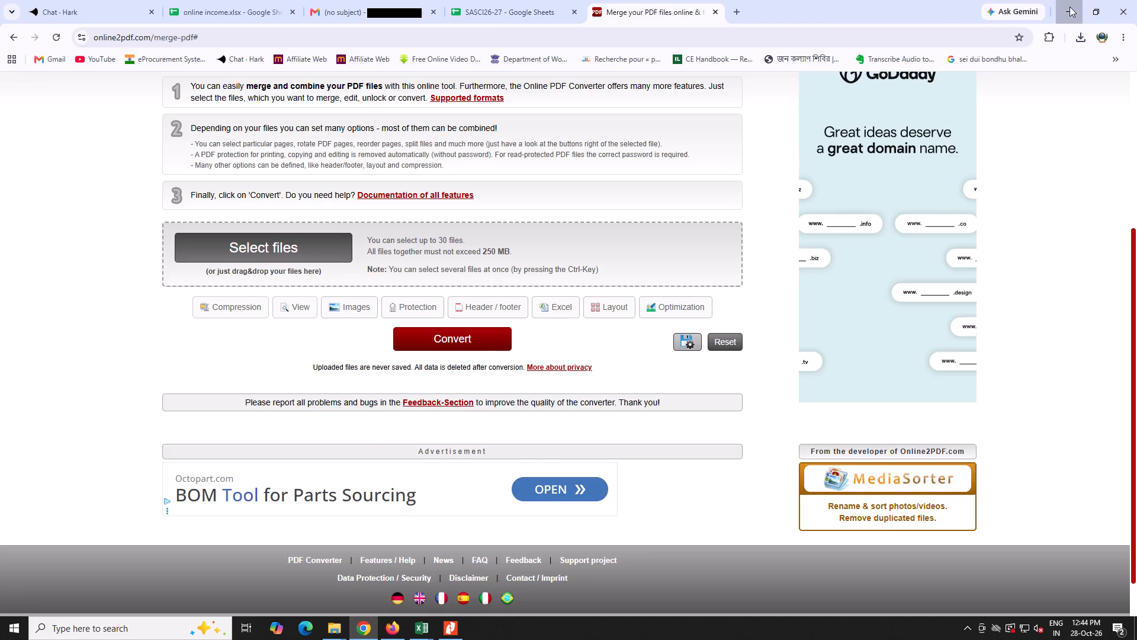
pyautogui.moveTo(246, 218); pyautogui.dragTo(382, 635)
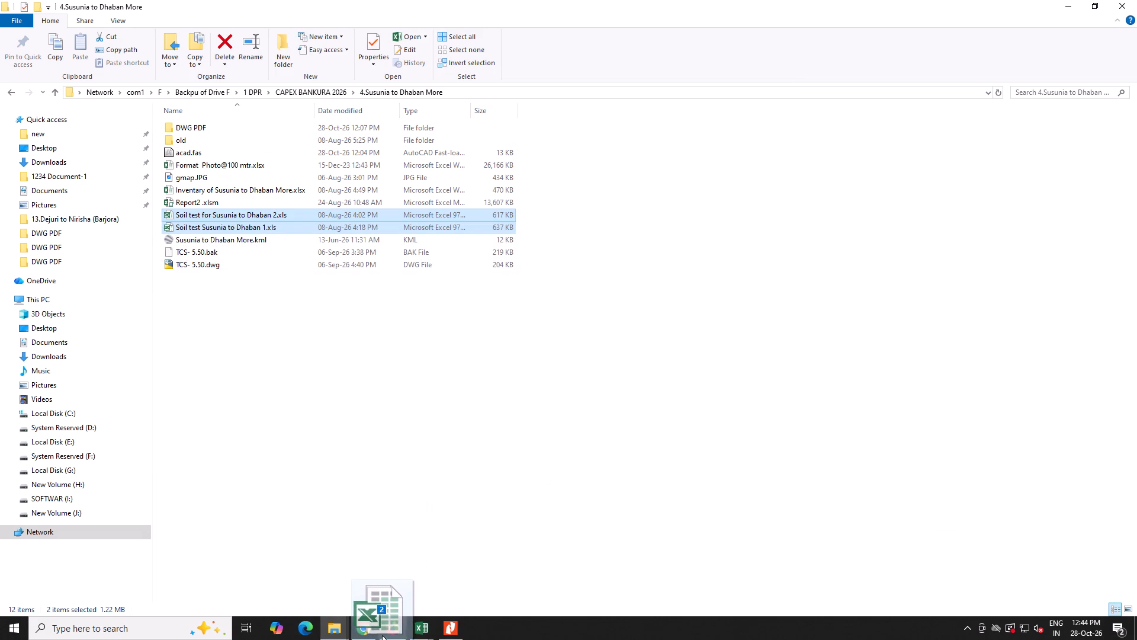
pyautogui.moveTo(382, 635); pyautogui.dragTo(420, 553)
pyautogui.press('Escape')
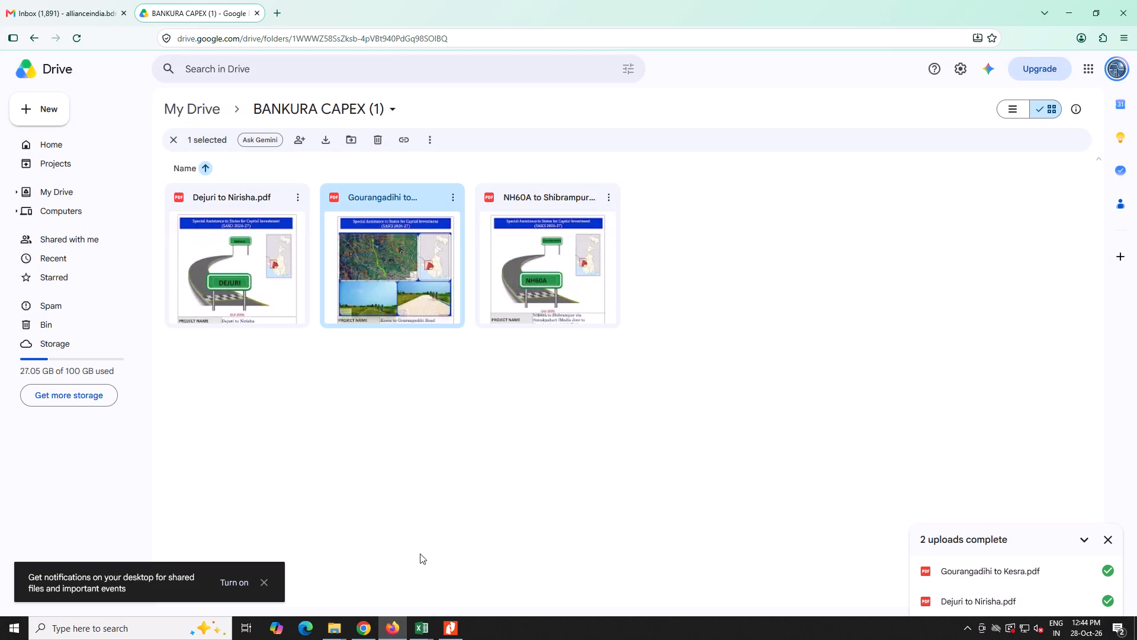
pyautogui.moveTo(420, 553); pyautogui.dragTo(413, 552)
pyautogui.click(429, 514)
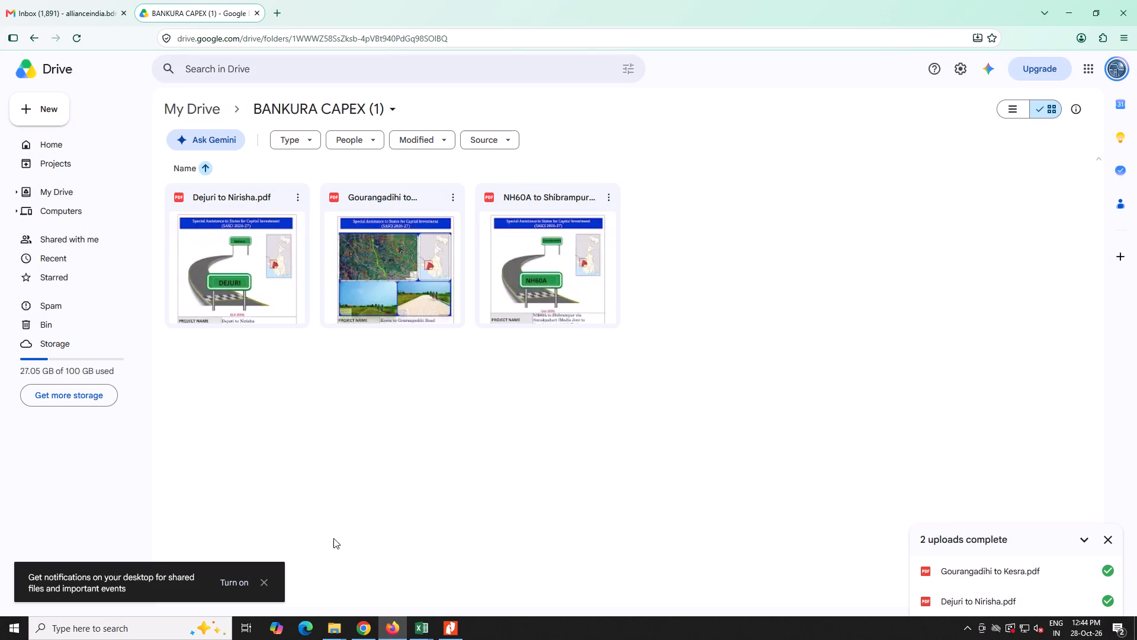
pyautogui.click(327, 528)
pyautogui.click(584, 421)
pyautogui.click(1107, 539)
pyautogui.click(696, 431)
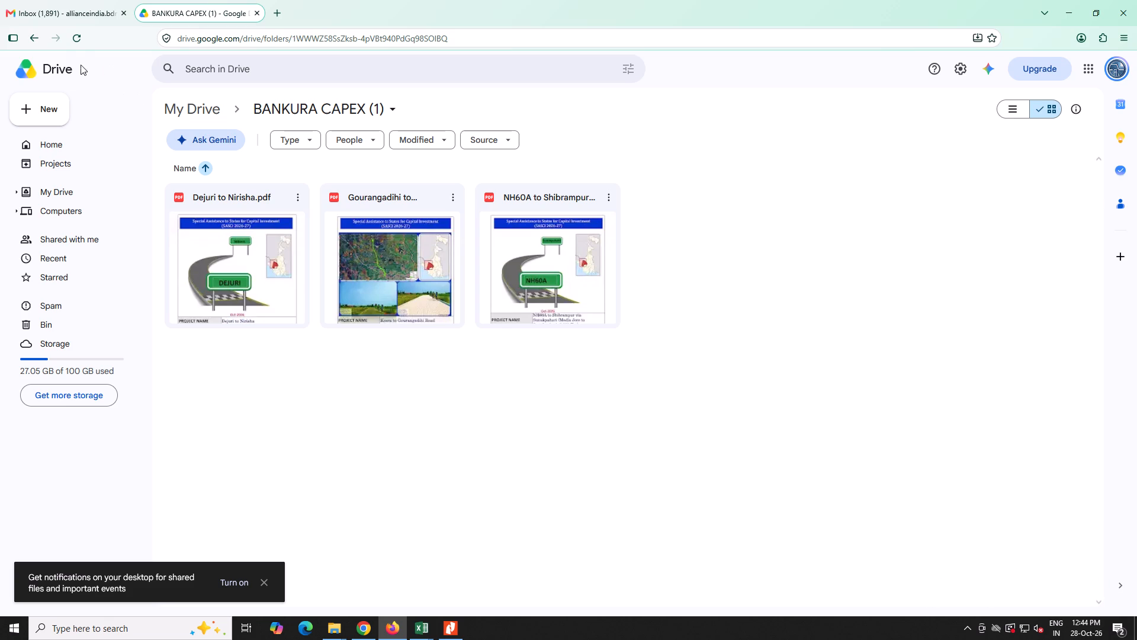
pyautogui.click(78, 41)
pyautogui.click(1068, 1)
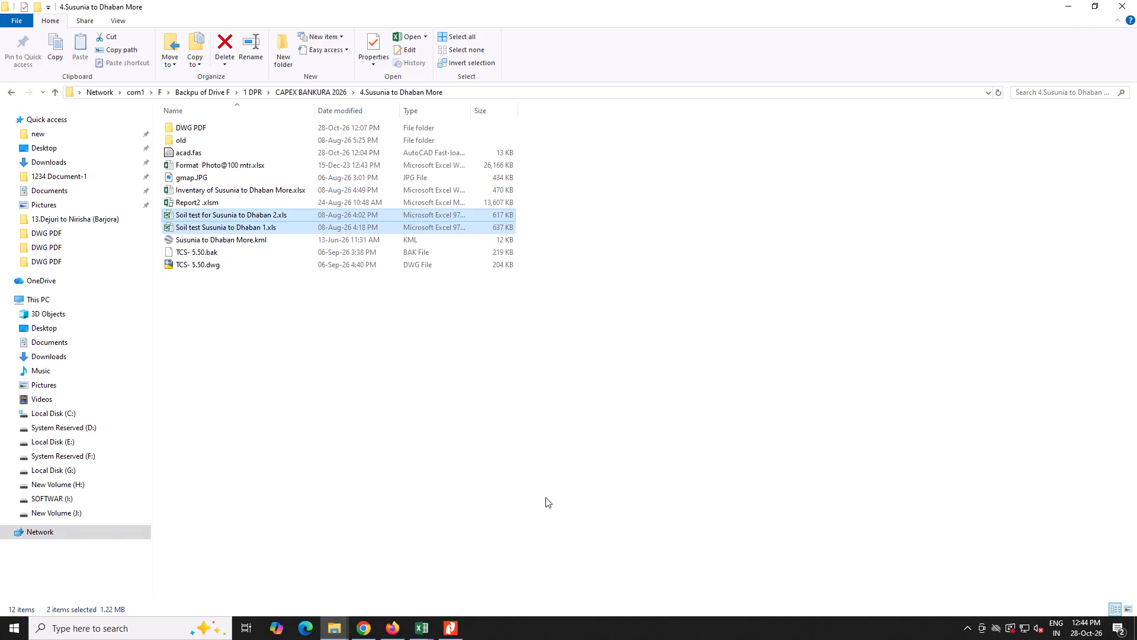
# Add "Soil test for Susunia to Dhaban 2.xls" and "Soil test Susunia to Dhaban 1.xls" to the online2pdf merge page.
pyautogui.moveTo(235, 212); pyautogui.dragTo(372, 602)
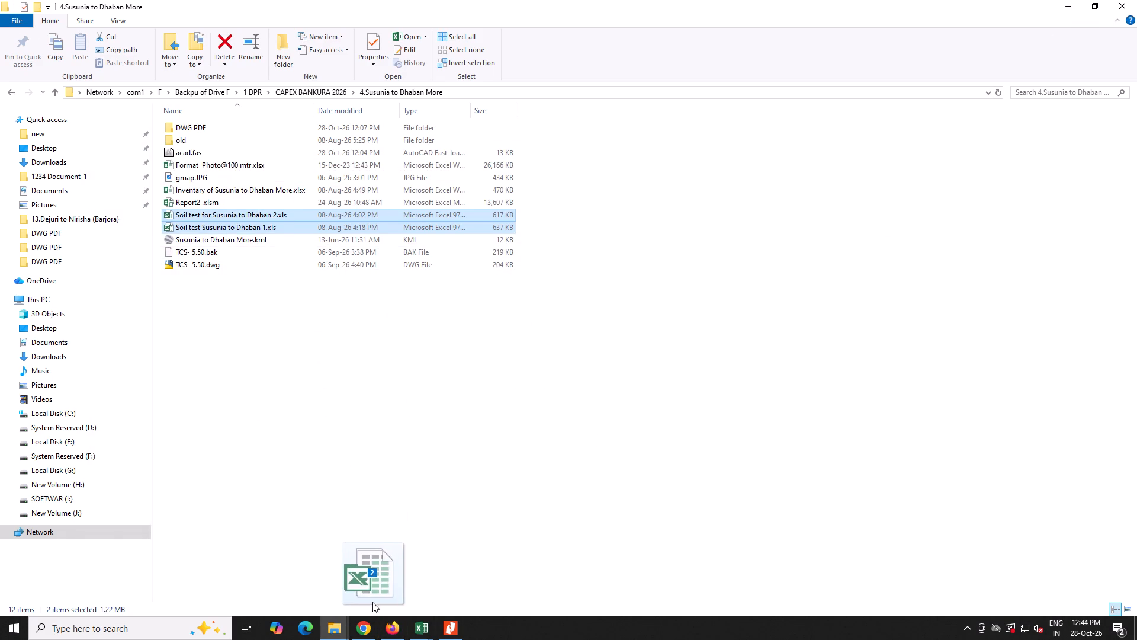
pyautogui.moveTo(372, 602); pyautogui.dragTo(473, 401)
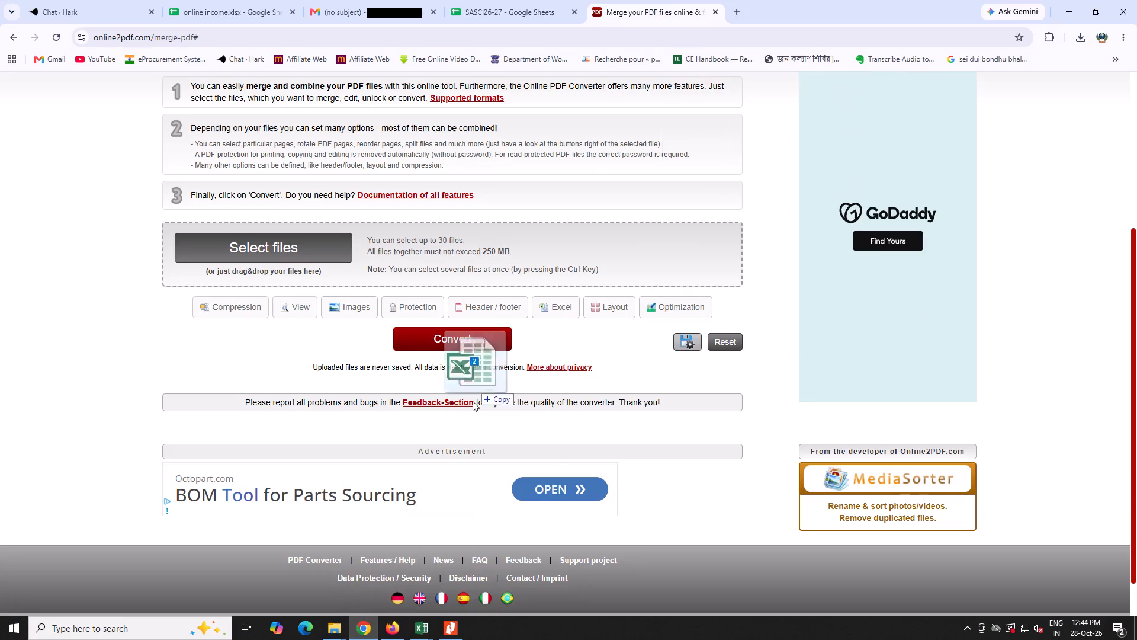
pyautogui.moveTo(473, 401); pyautogui.dragTo(471, 408)
# Reorder the files so "Soil test Susunia to Dhaban 1.xls" comes first and convert them into one merged PDF.
pyautogui.moveTo(396, 266); pyautogui.dragTo(399, 252)
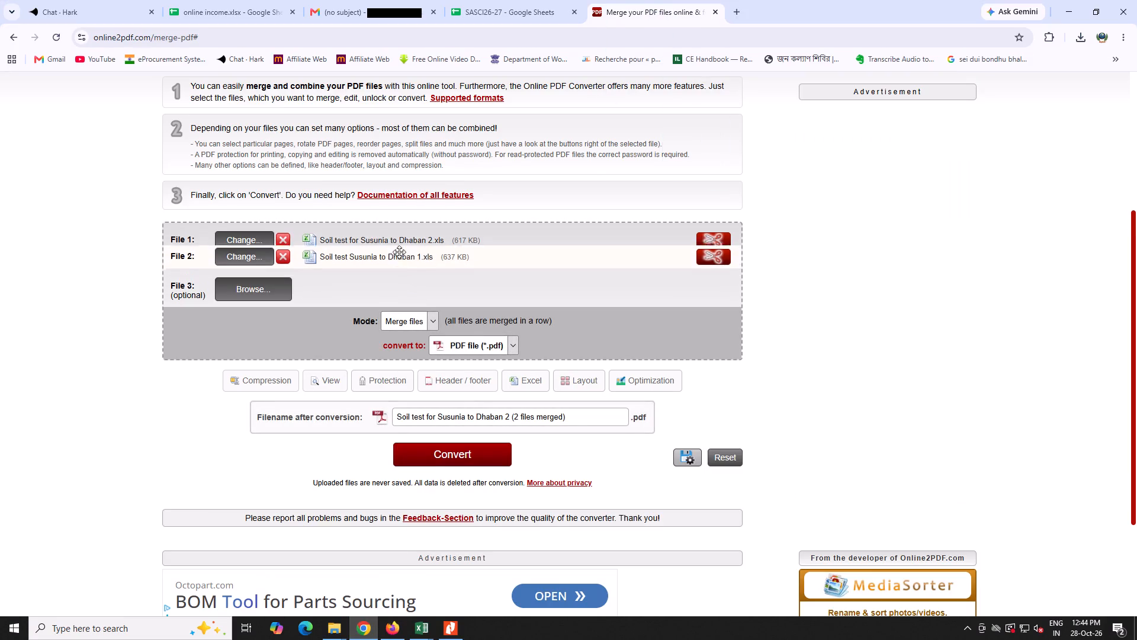
pyautogui.moveTo(399, 252); pyautogui.dragTo(401, 238)
pyautogui.click(413, 275)
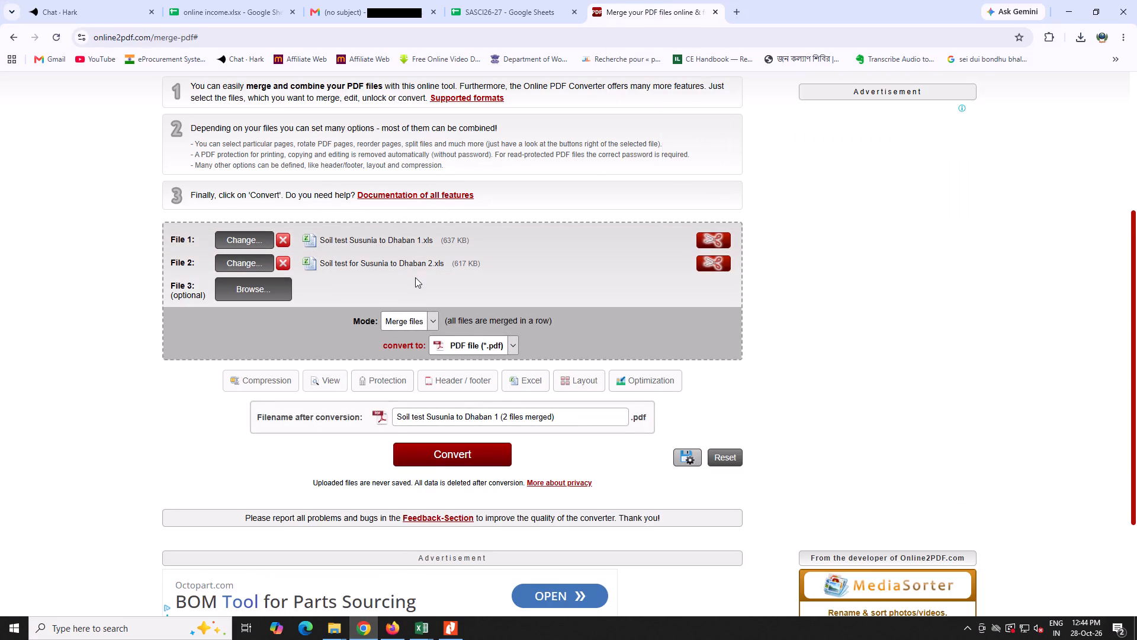
pyautogui.click(440, 454)
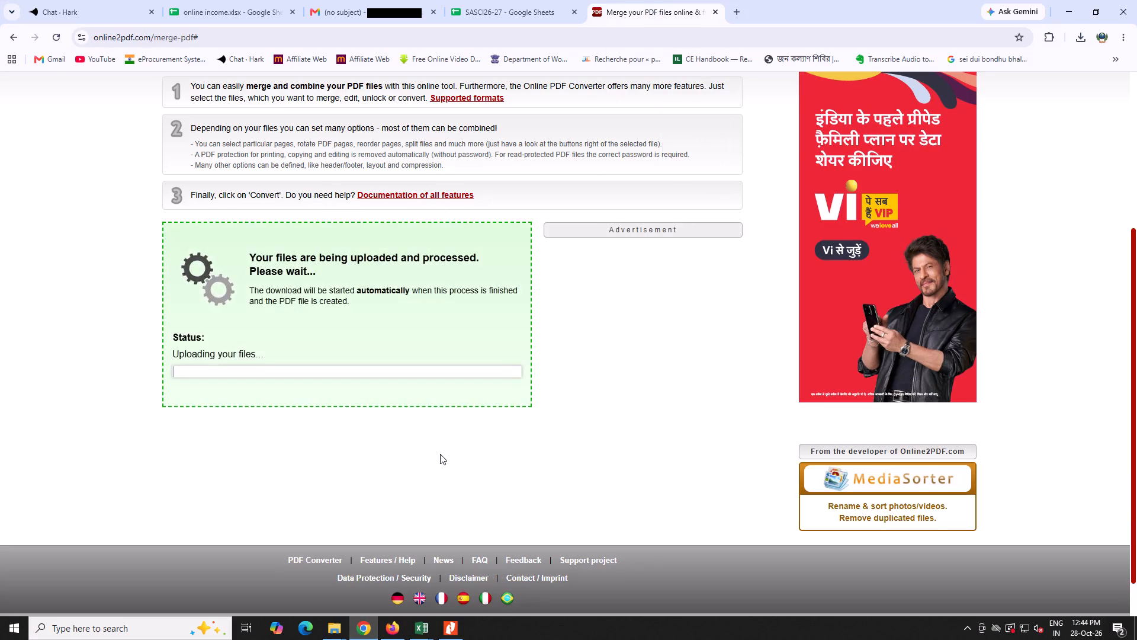